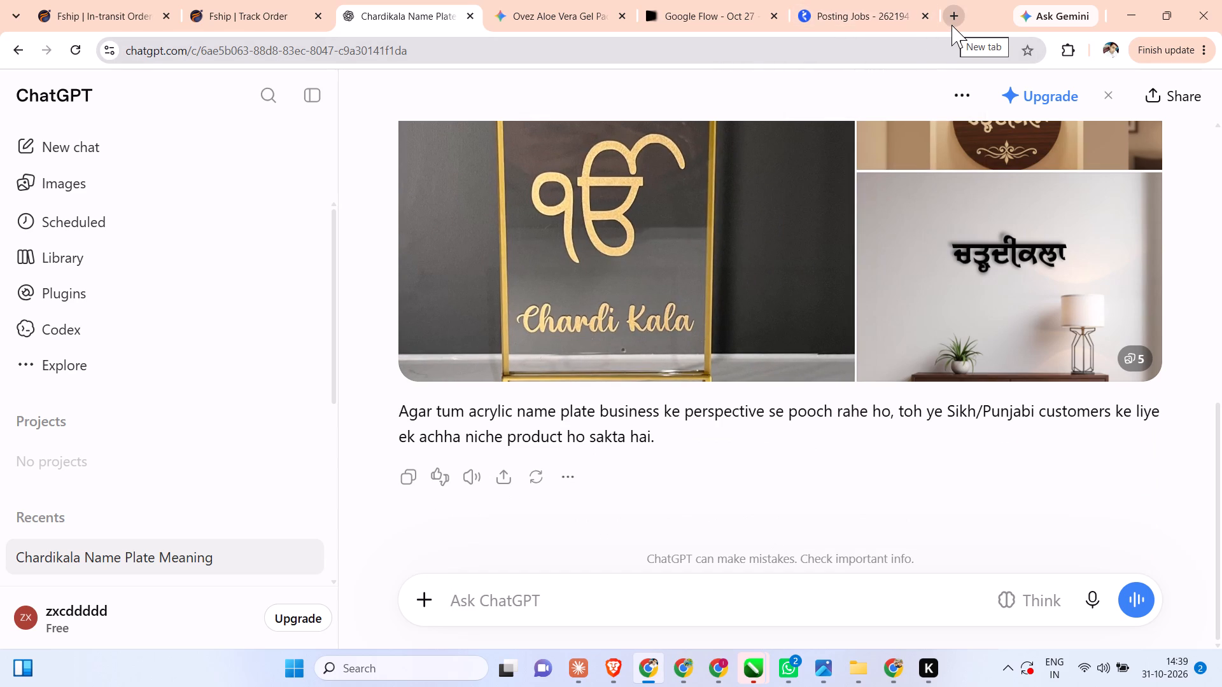
click(952, 25)
text(AMA)
key(shift+Return)
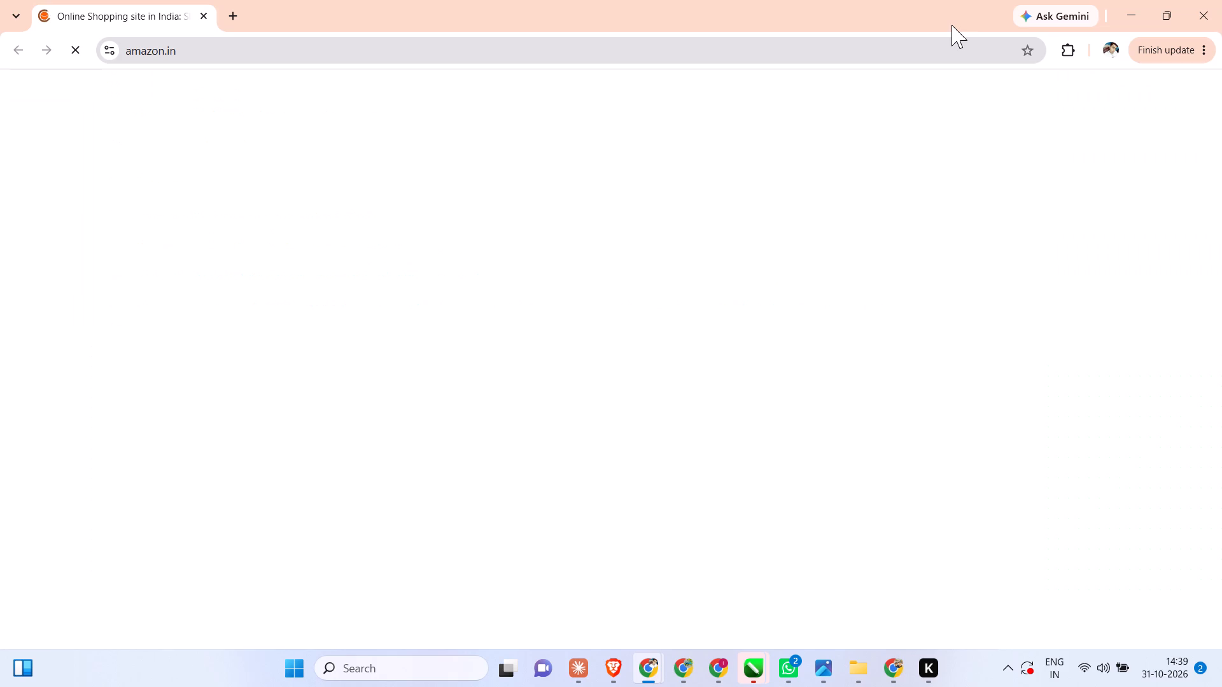
click(565, 93)
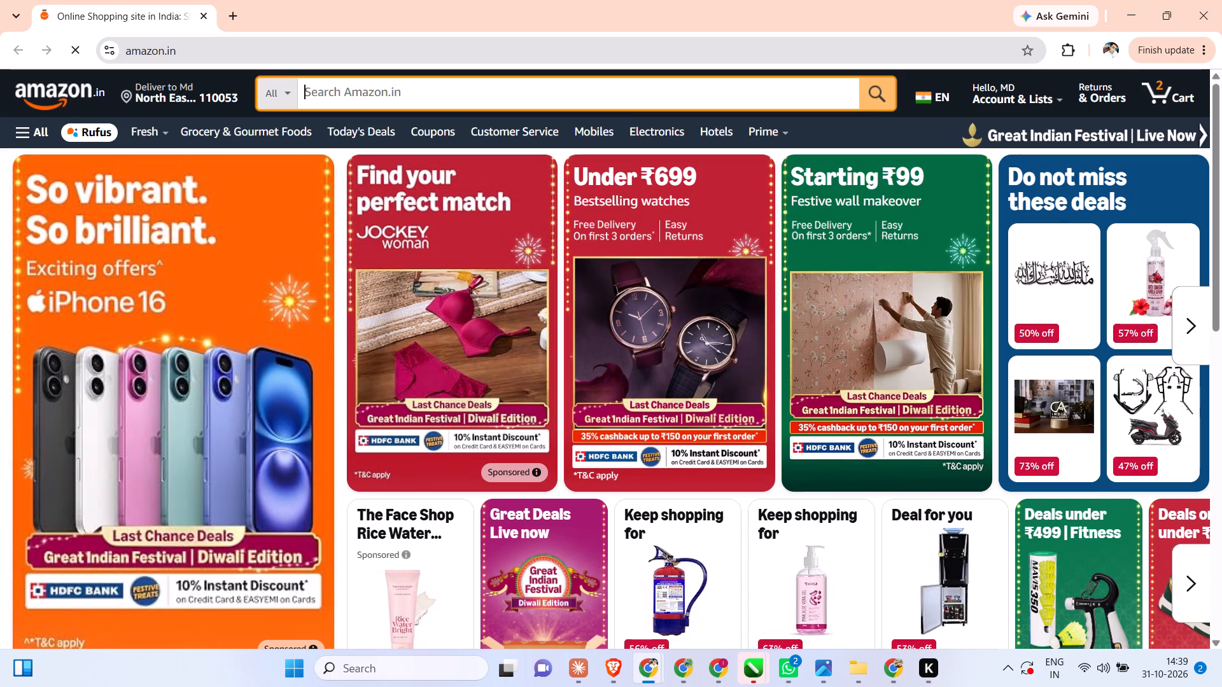
text(CHA)
text(RD)
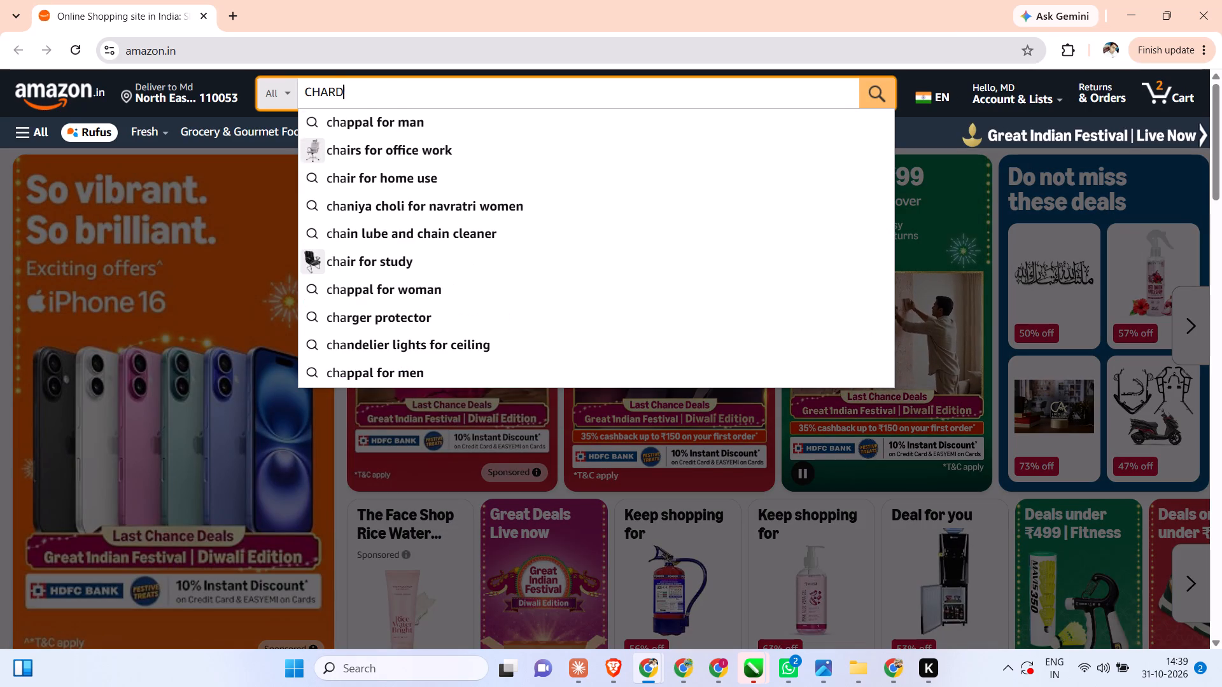
key(Down)
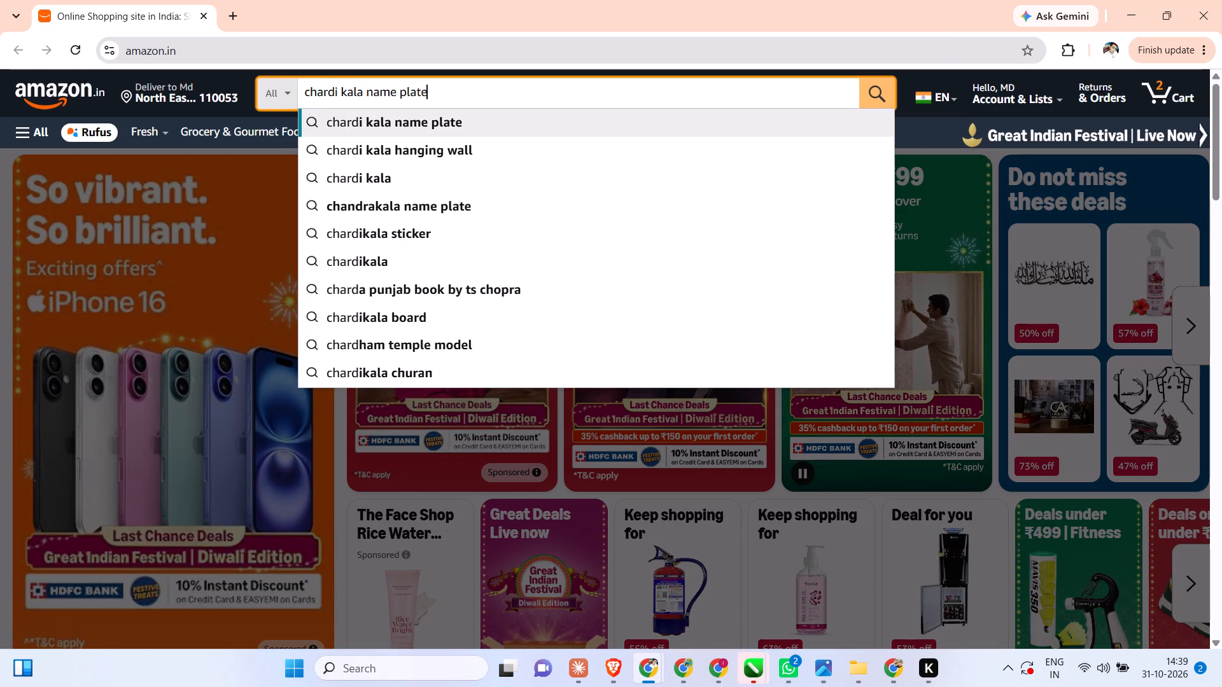
key(Return)
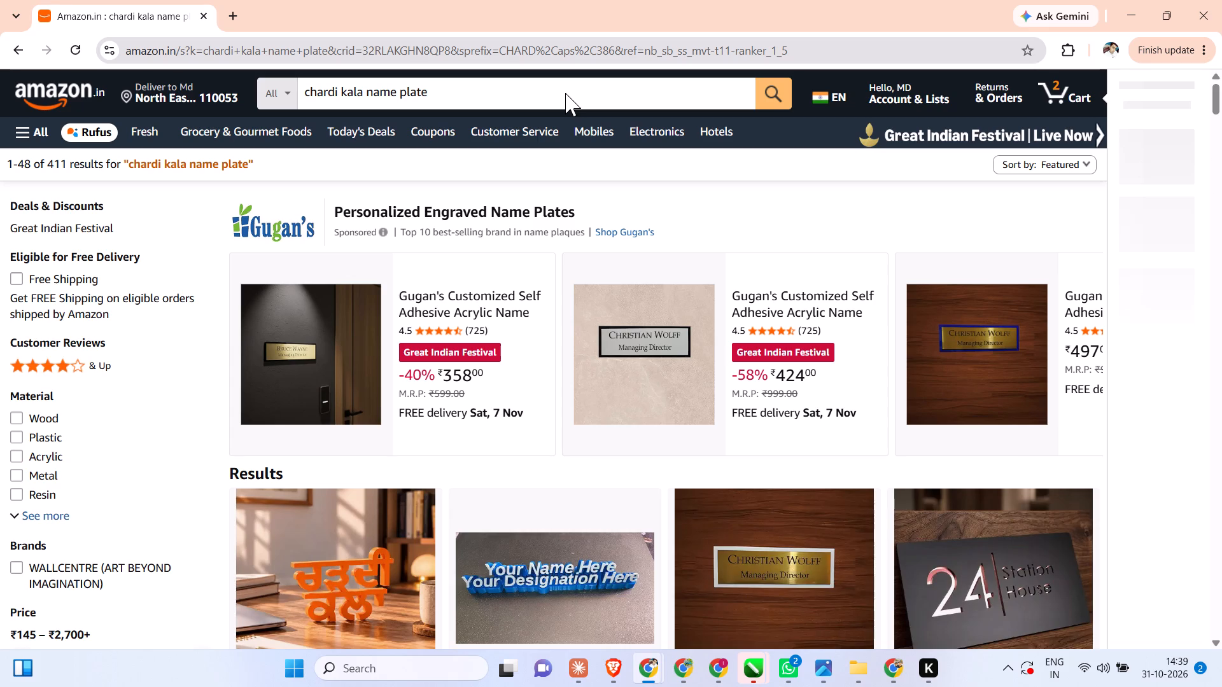
Browse the Amazon search results, examining the designs, materials and prices of the Chardi Kala and other name plates.
scroll(684, 419, down, 12)
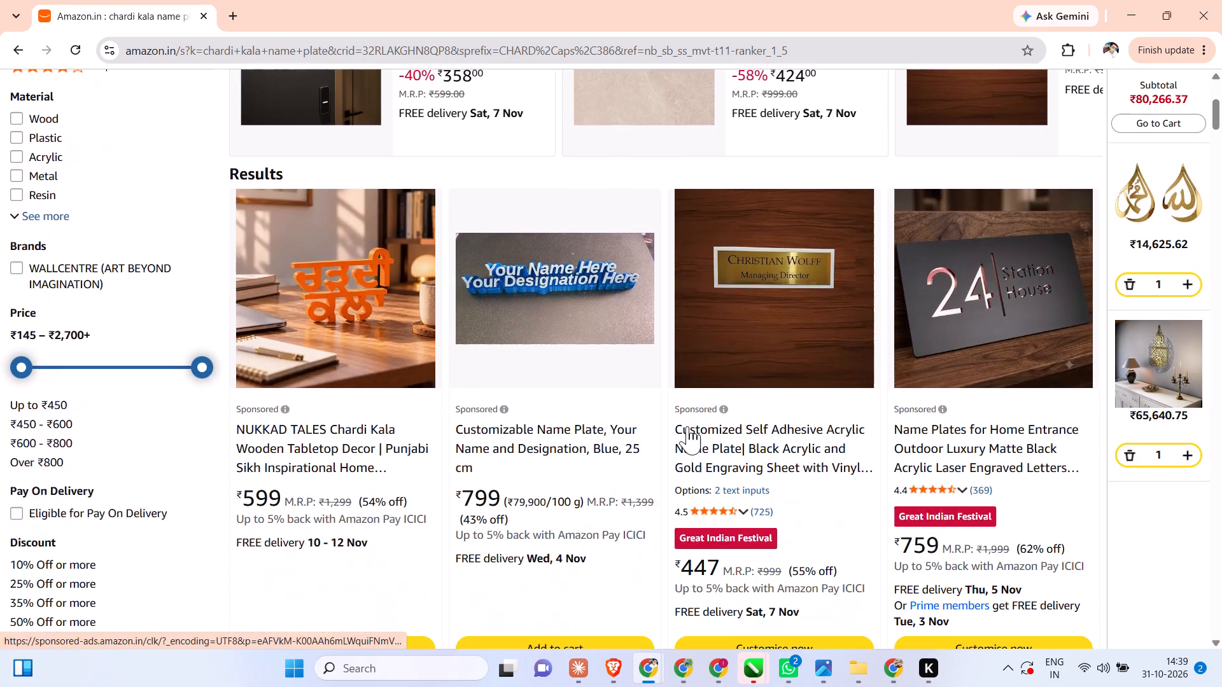
scroll(687, 426, down, 19)
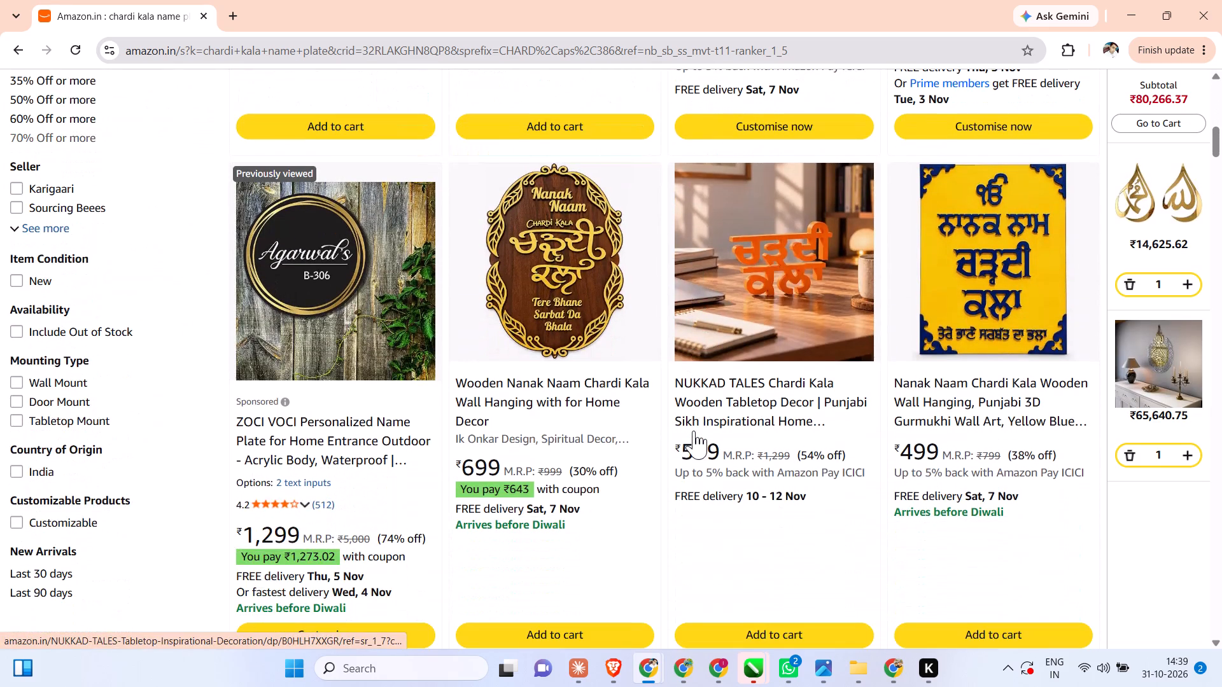
scroll(694, 431, down, 7)
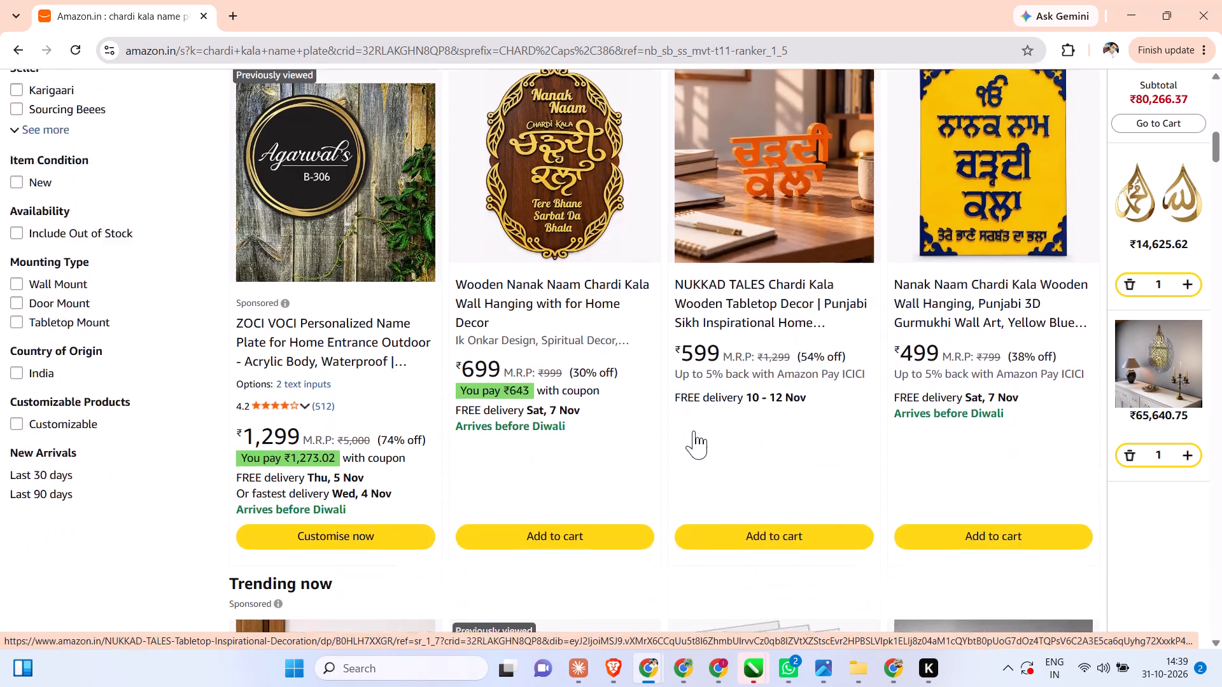
scroll(694, 431, down, 12)
scroll(694, 431, down, 11)
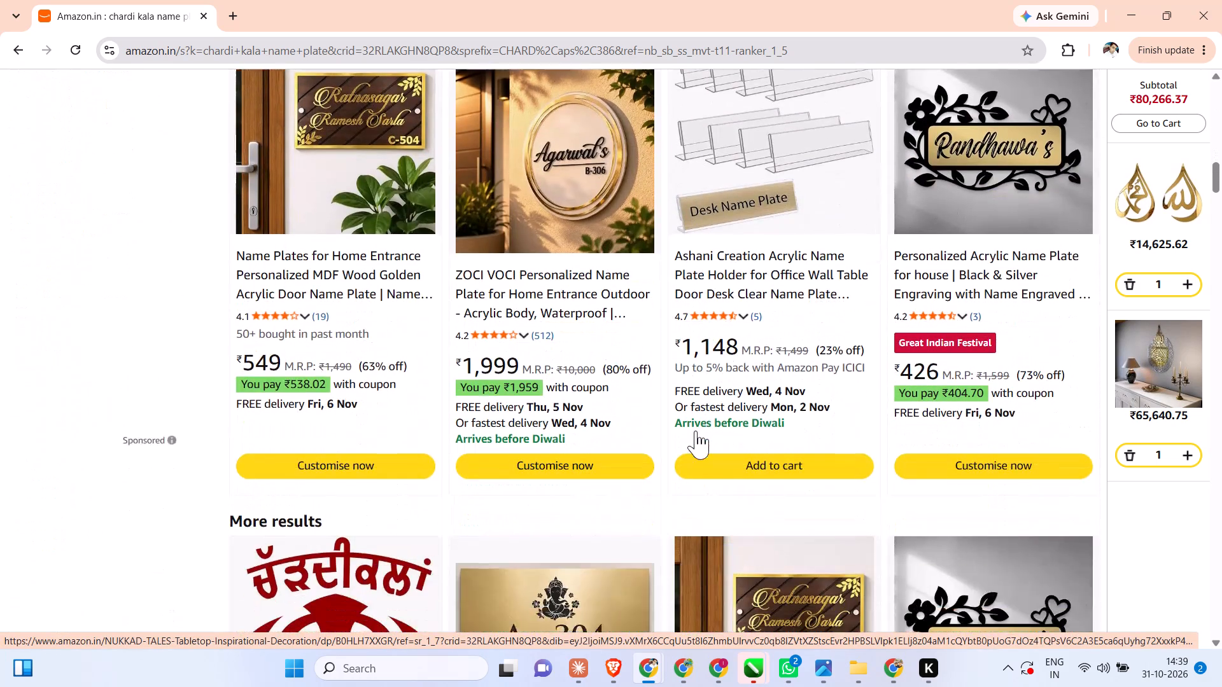
scroll(696, 431, down, 2)
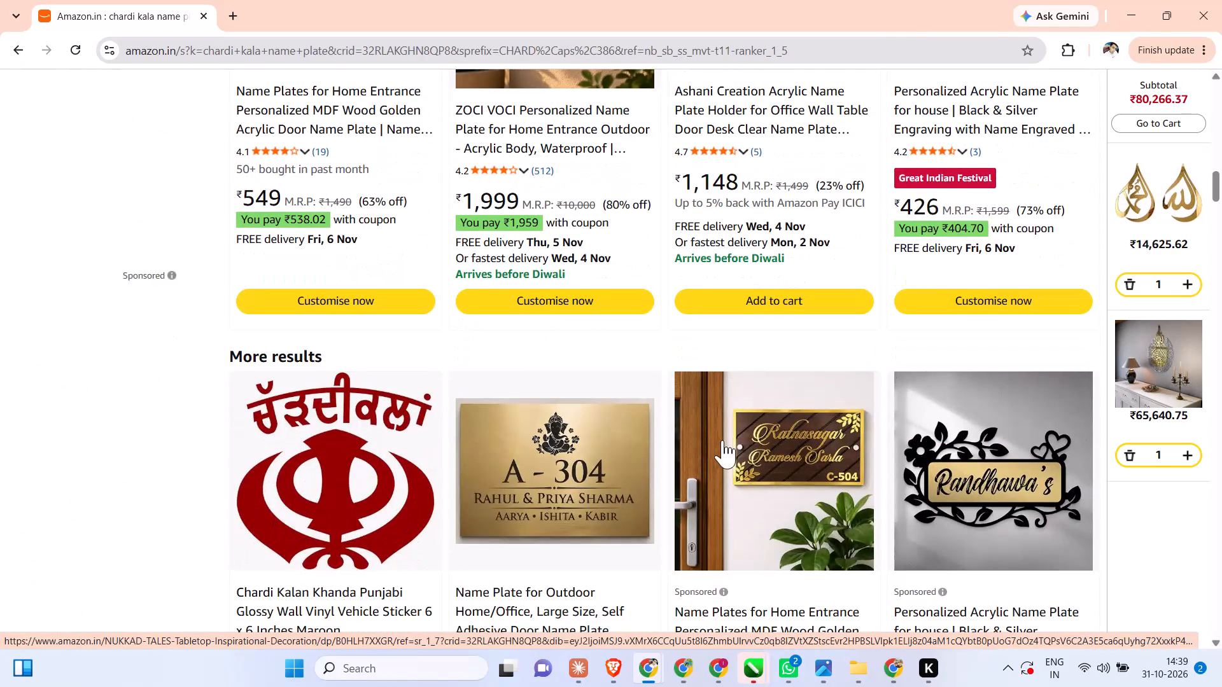
scroll(722, 440, down, 20)
scroll(722, 440, down, 8)
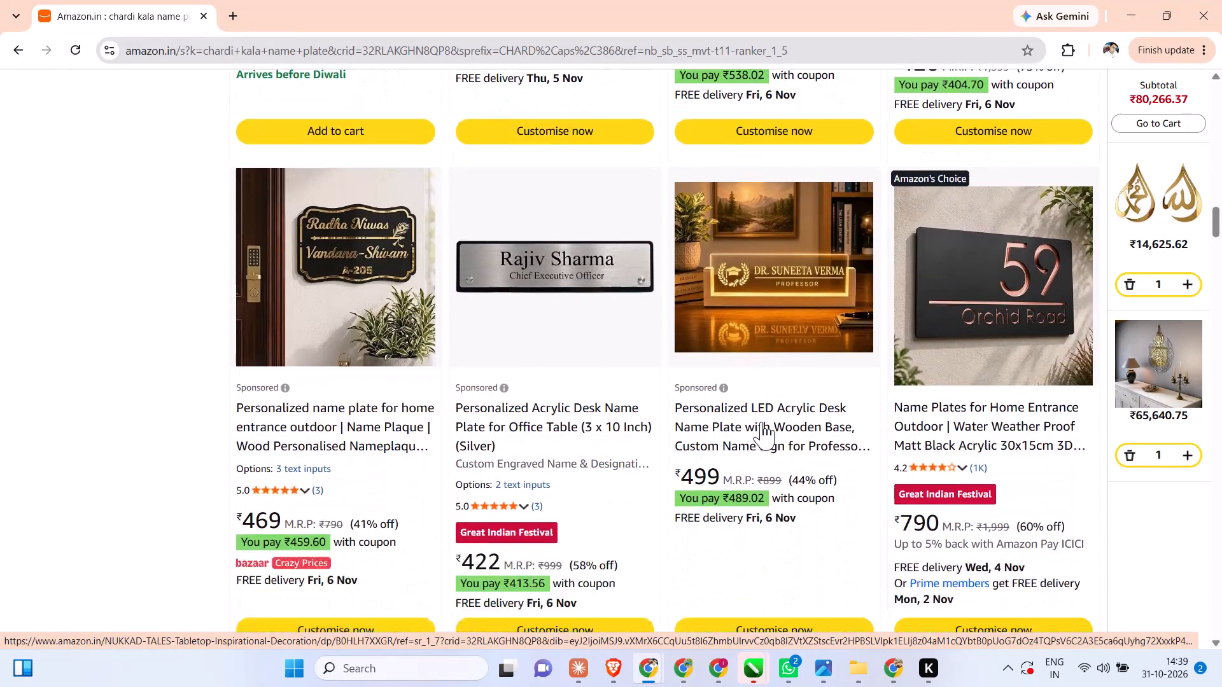
scroll(761, 422, down, 18)
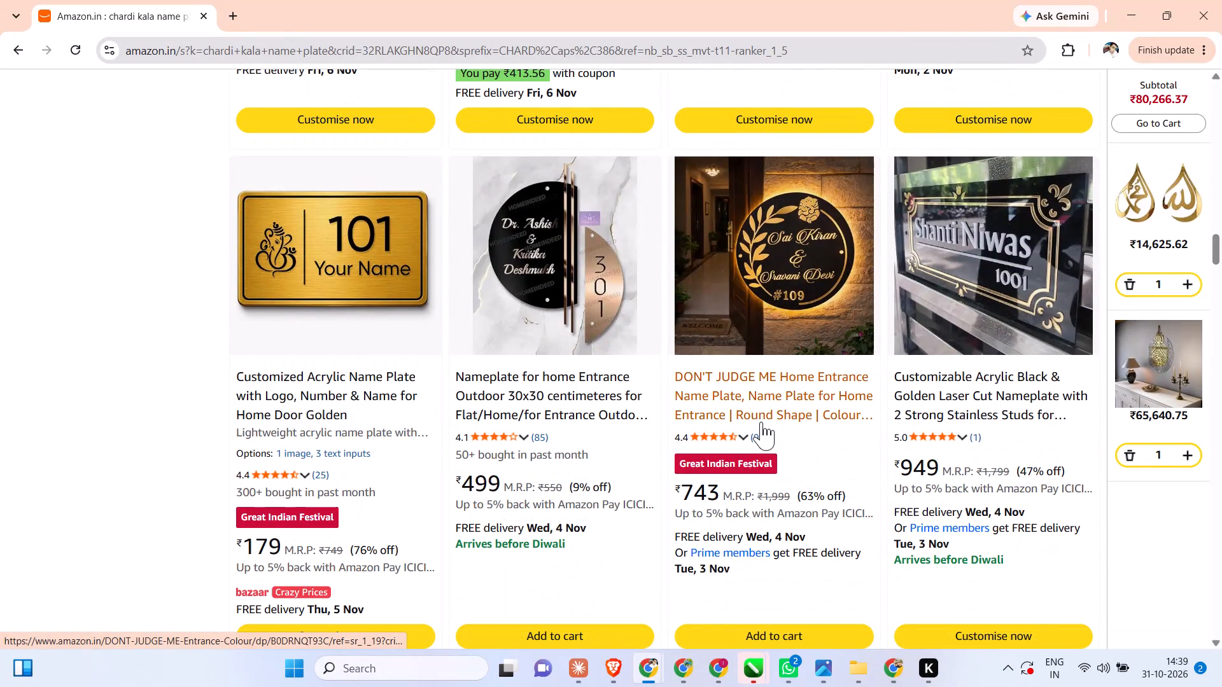
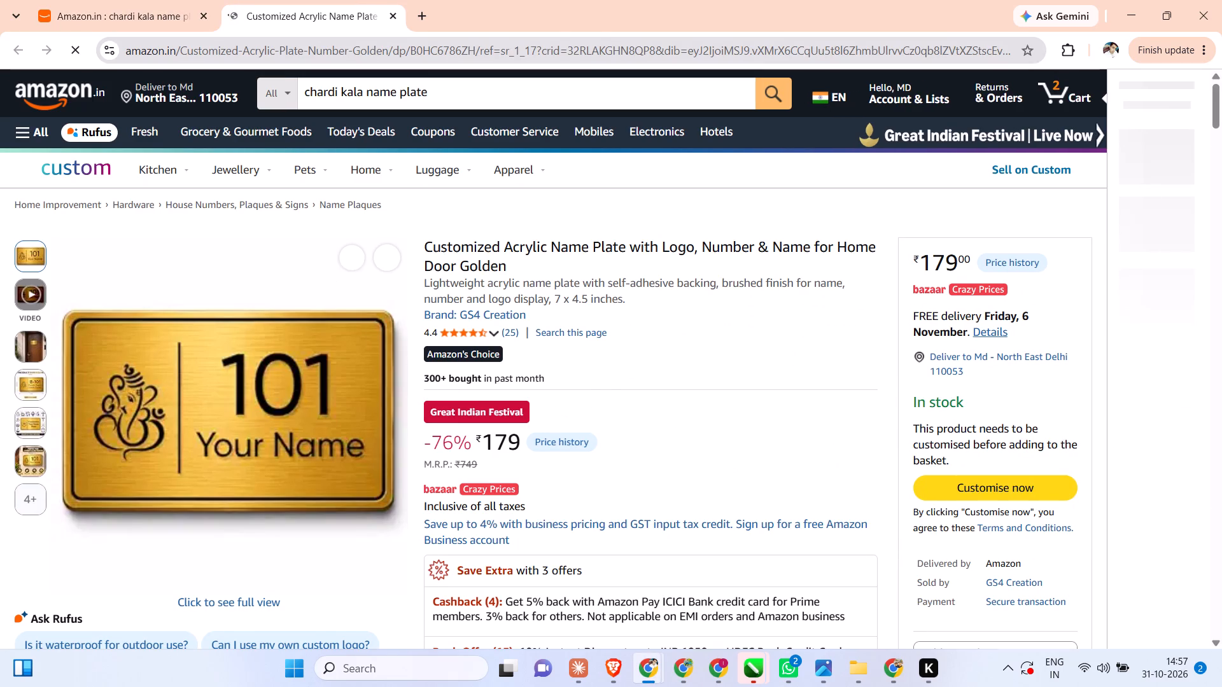
Examine the golden name plate's product images for its dimensions, logo options, customisation, installation and material features.
scroll(601, 387, down, 7)
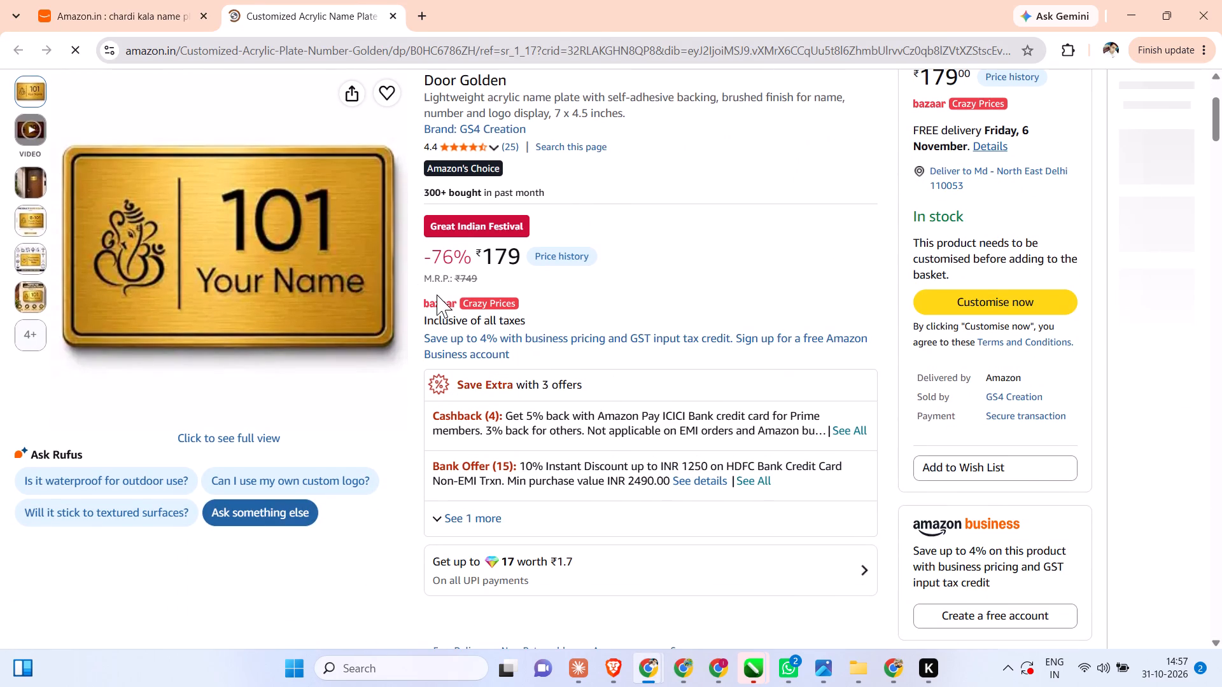
click(336, 230)
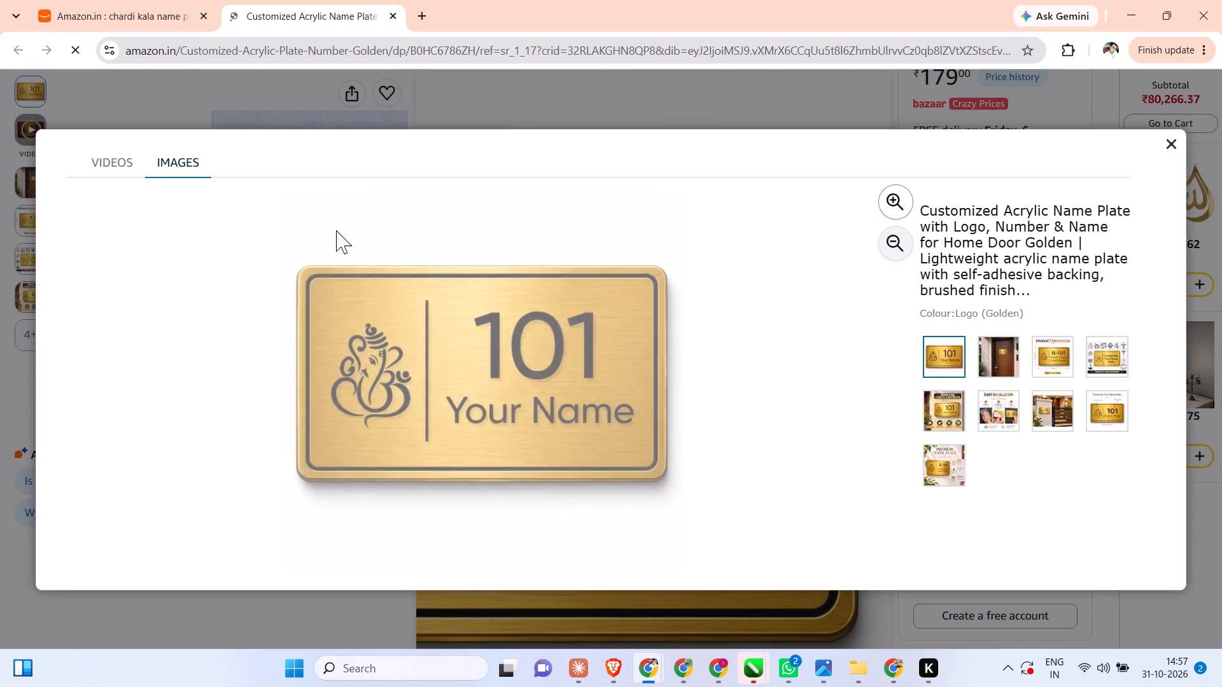
drag(316, 263, 377, 345)
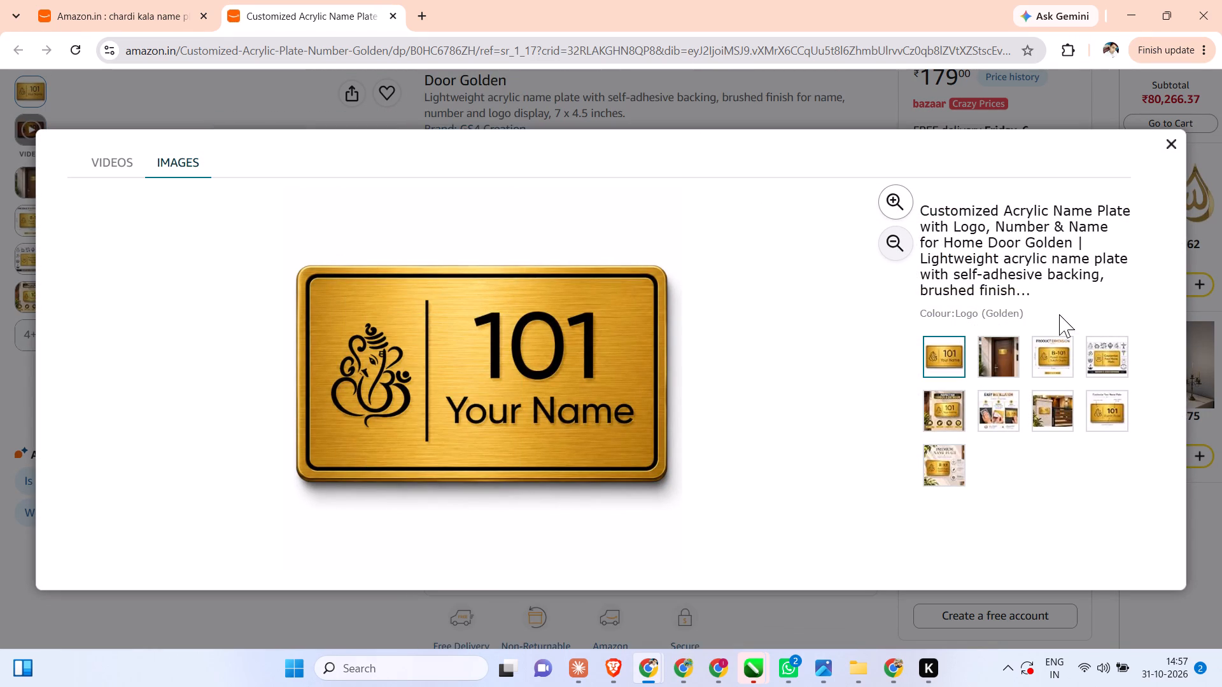
click(992, 366)
click(1056, 356)
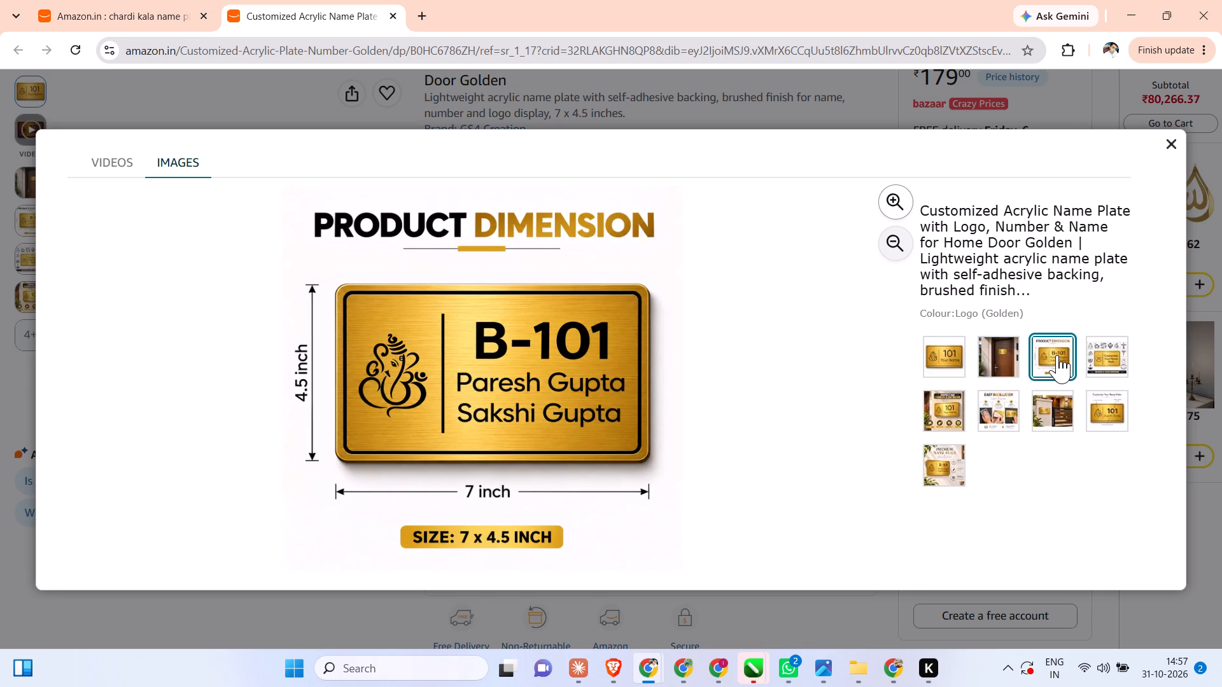
click(1090, 353)
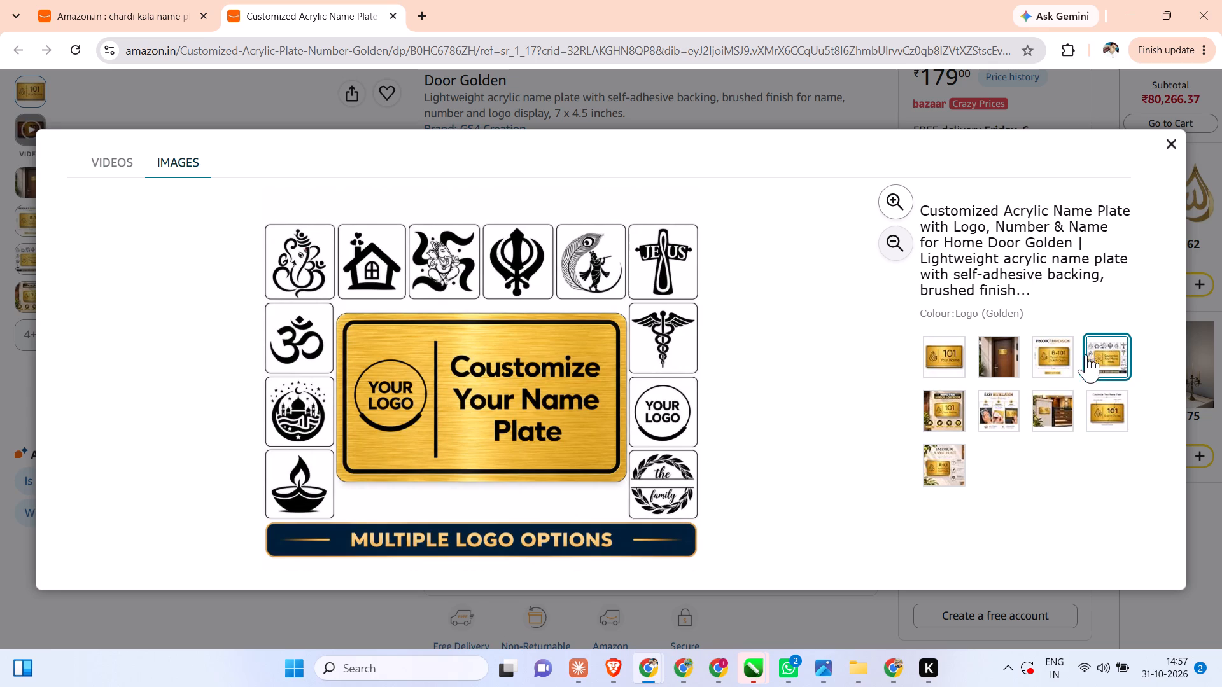
click(1061, 354)
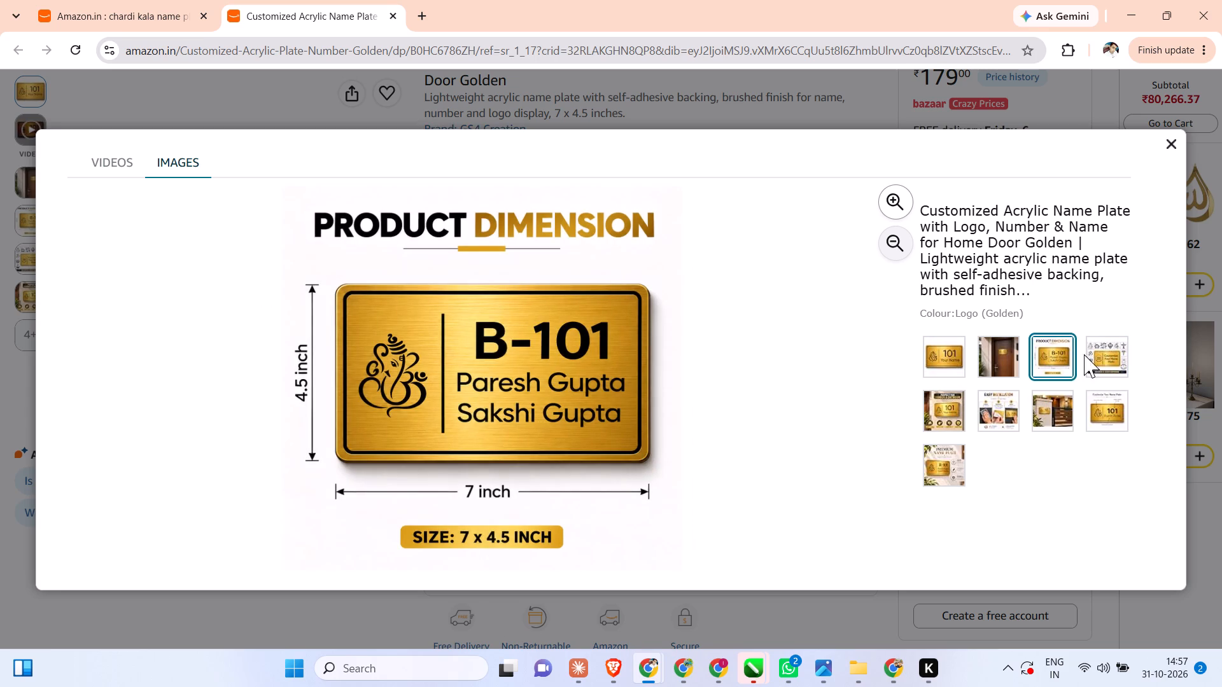
click(1107, 356)
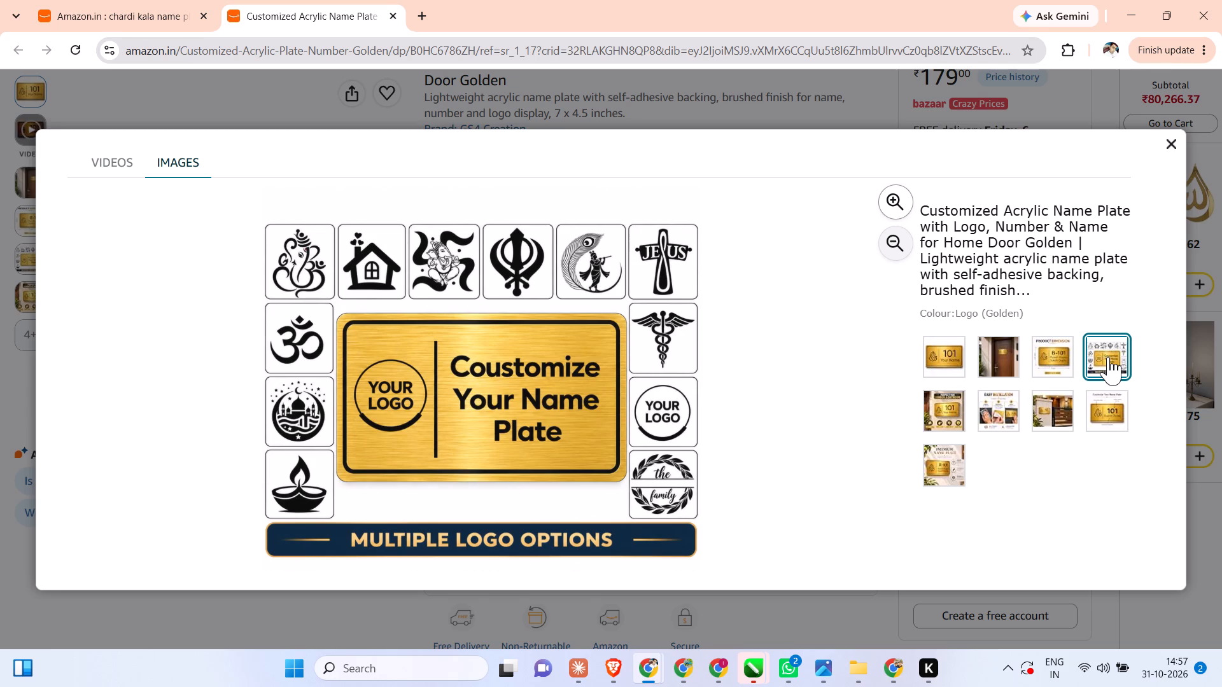
click(1116, 408)
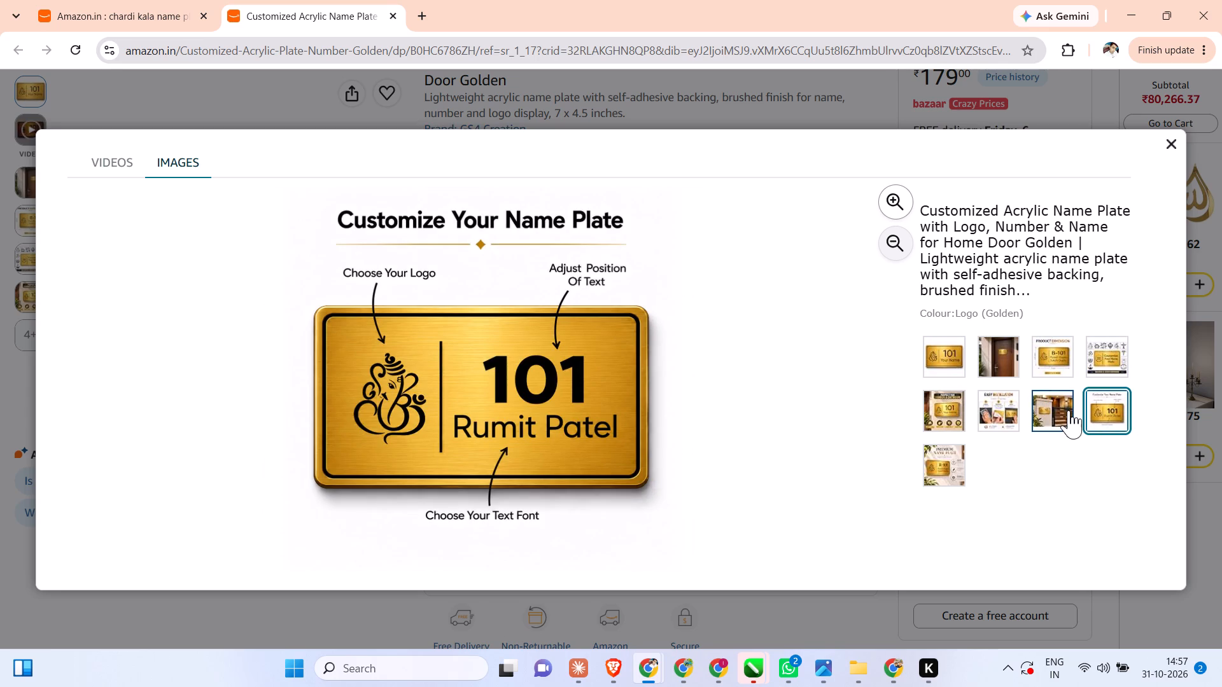
click(1069, 410)
click(1013, 408)
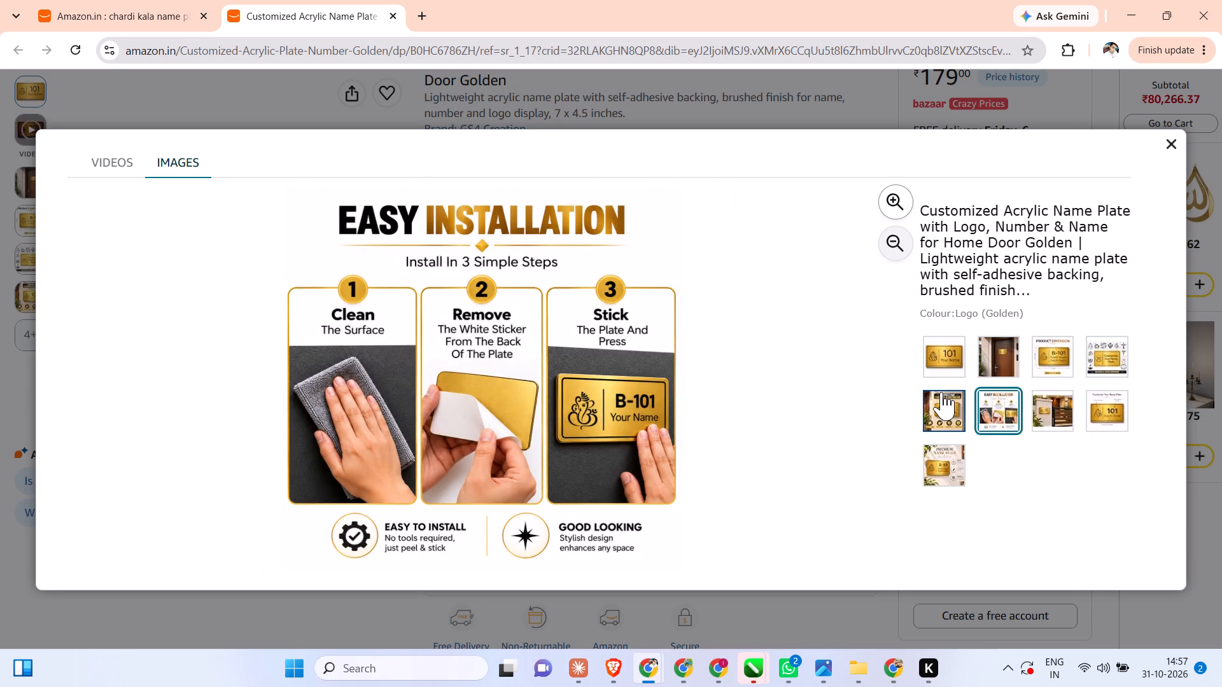
click(941, 392)
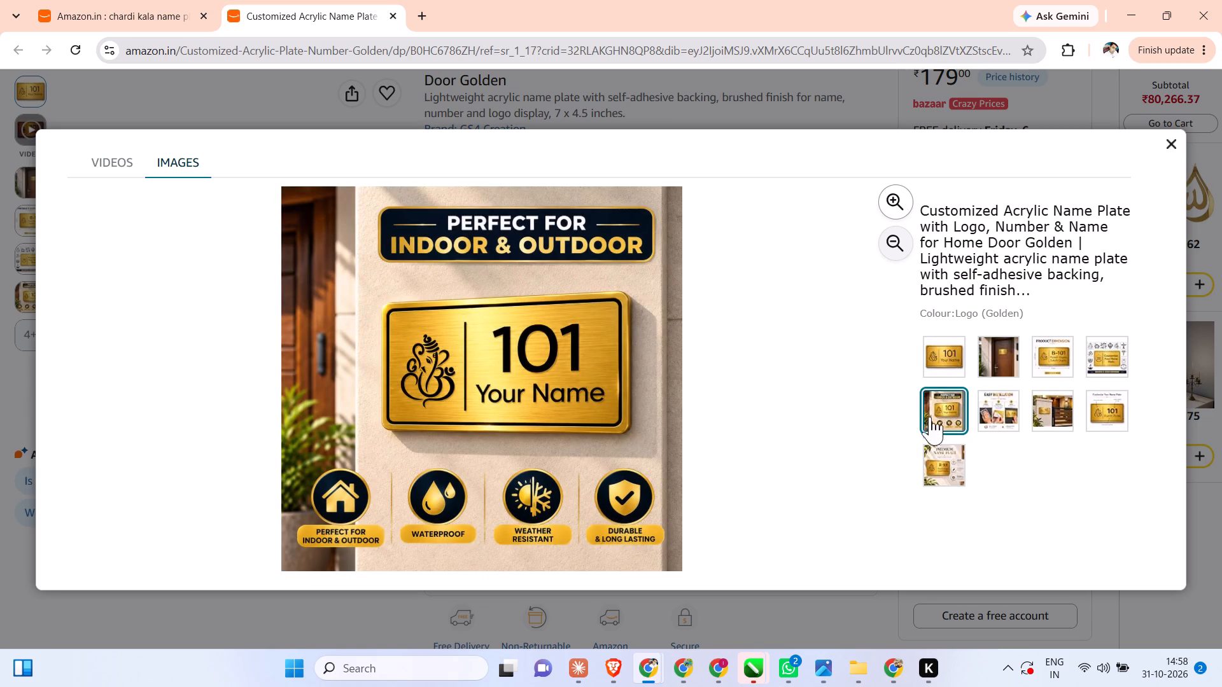
click(935, 461)
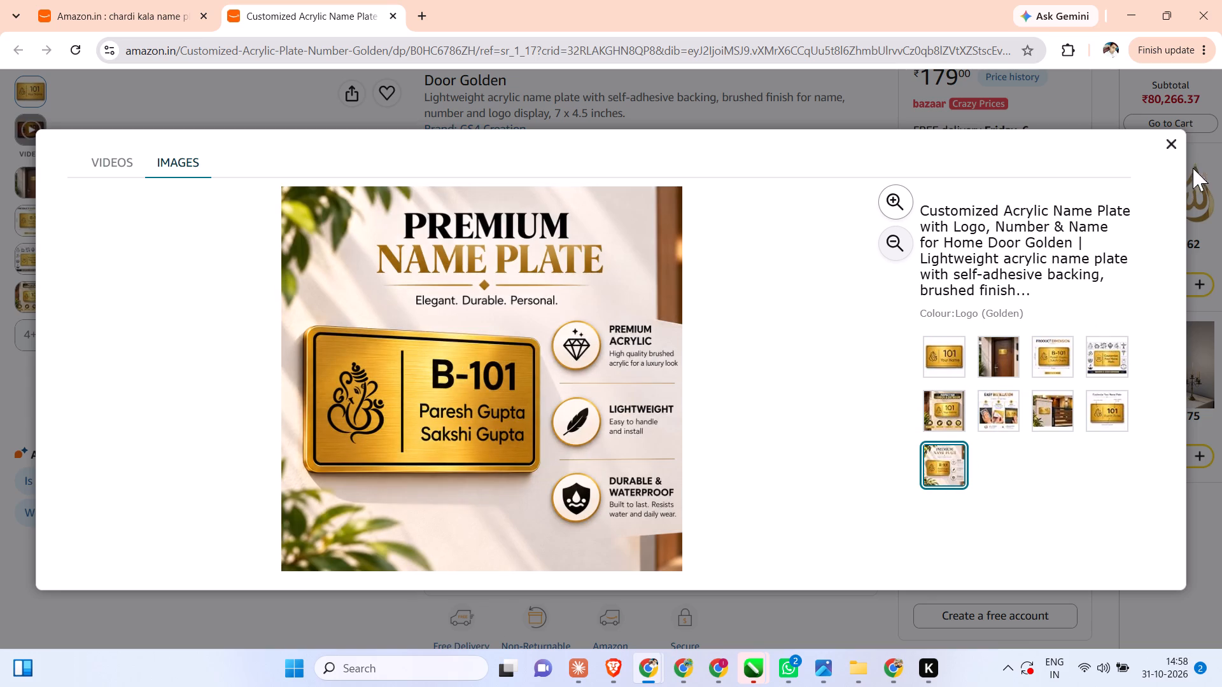
click(1164, 136)
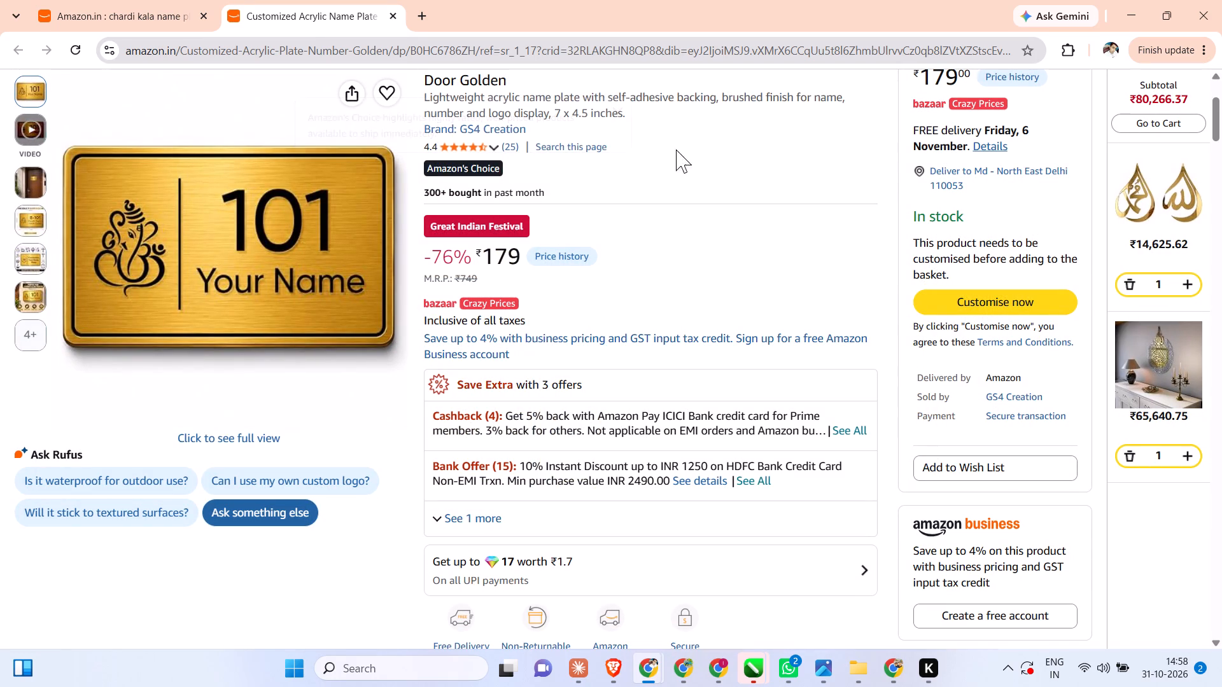
Review the name plate's rating breakdown, colour variants, product description and the related name plates offered on its page.
click(494, 149)
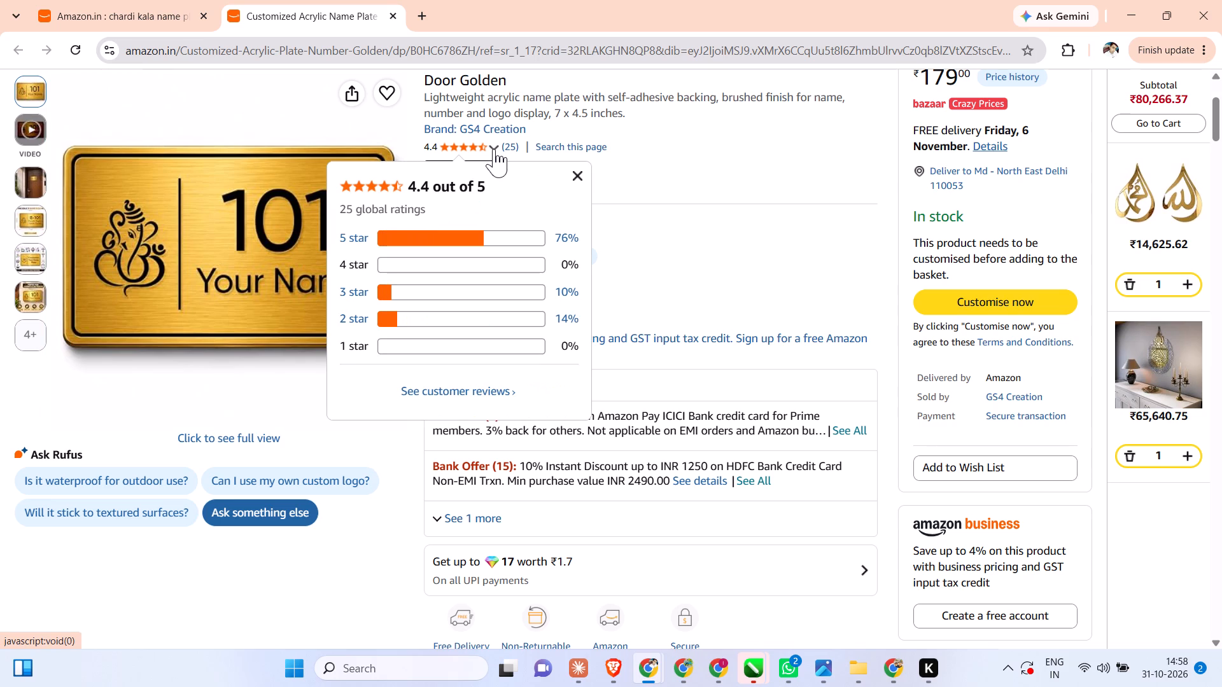
scroll(650, 343, down, 16)
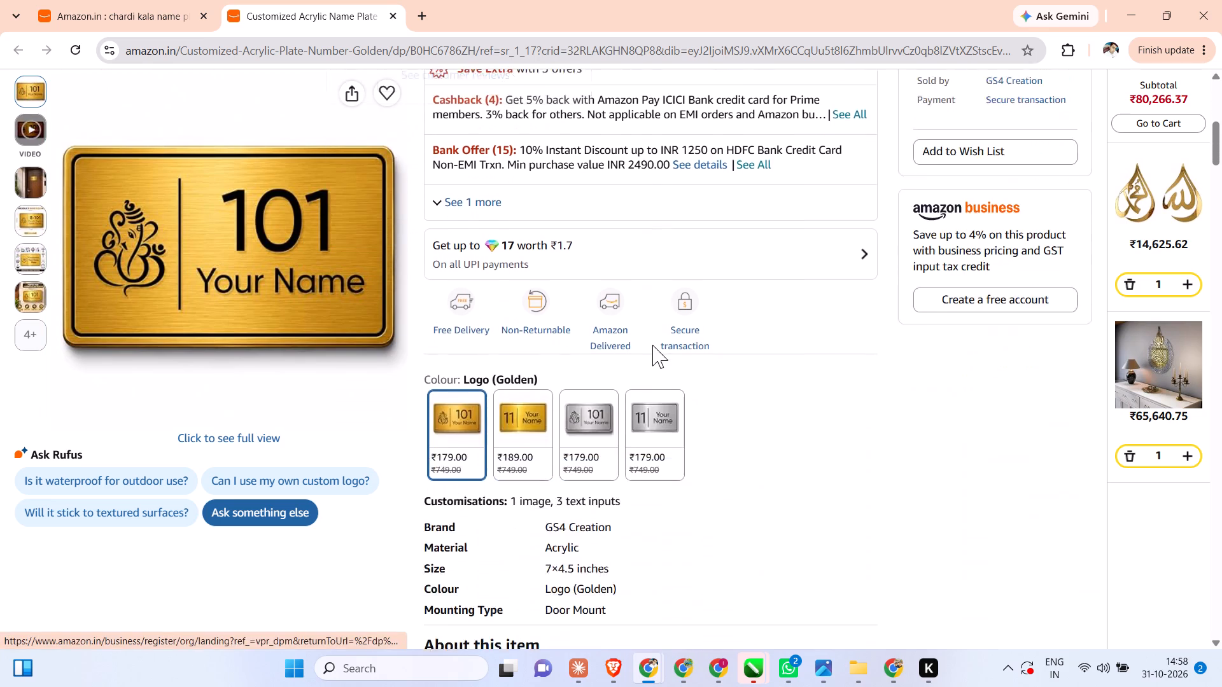
scroll(652, 345, down, 20)
scroll(652, 345, down, 7)
scroll(706, 379, down, 6)
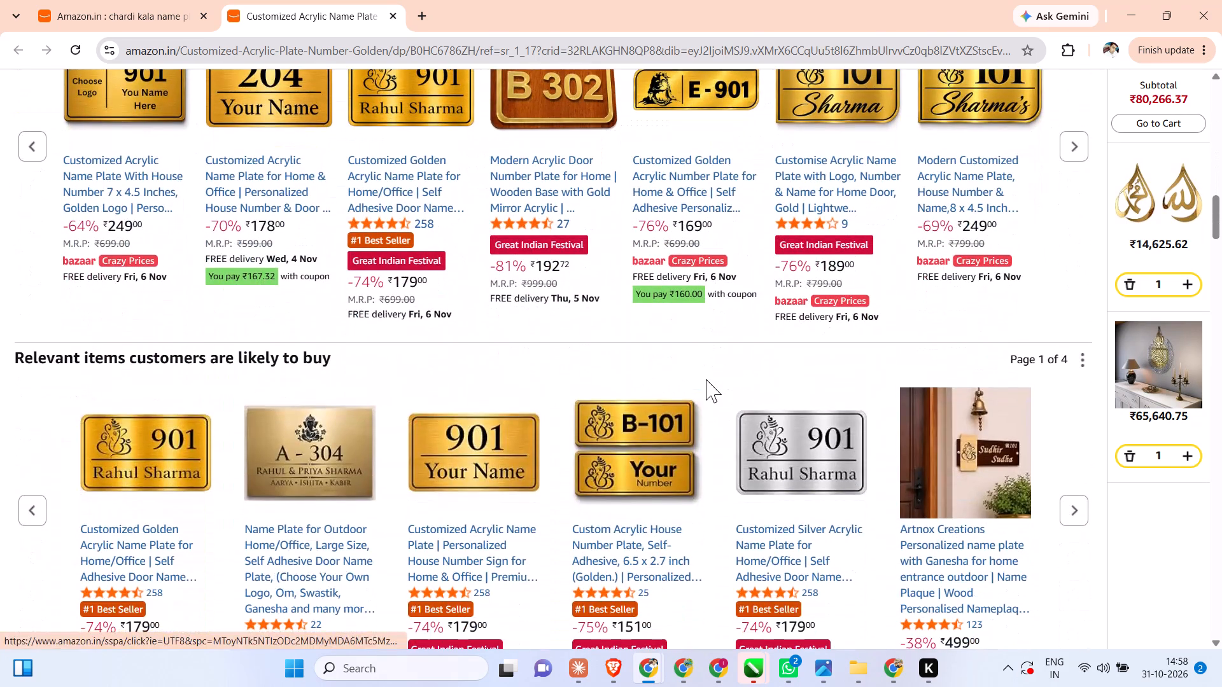
scroll(302, 340, up, 5)
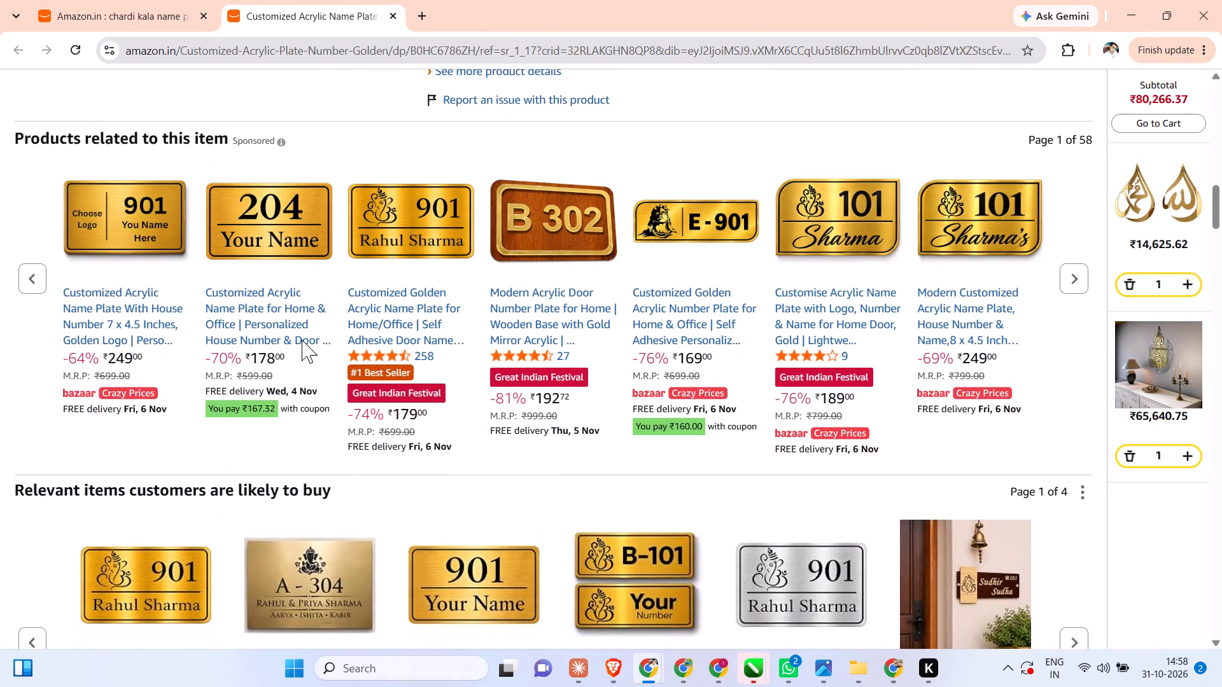
scroll(302, 340, down, 11)
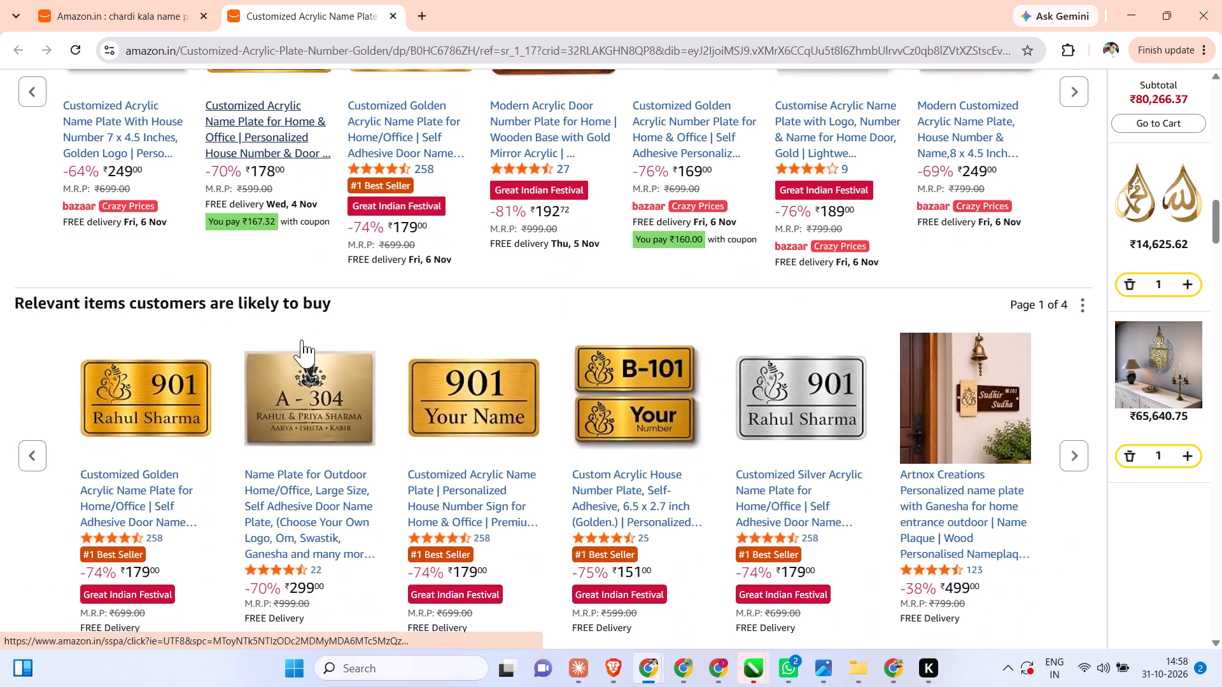
scroll(302, 340, down, 20)
scroll(302, 340, down, 7)
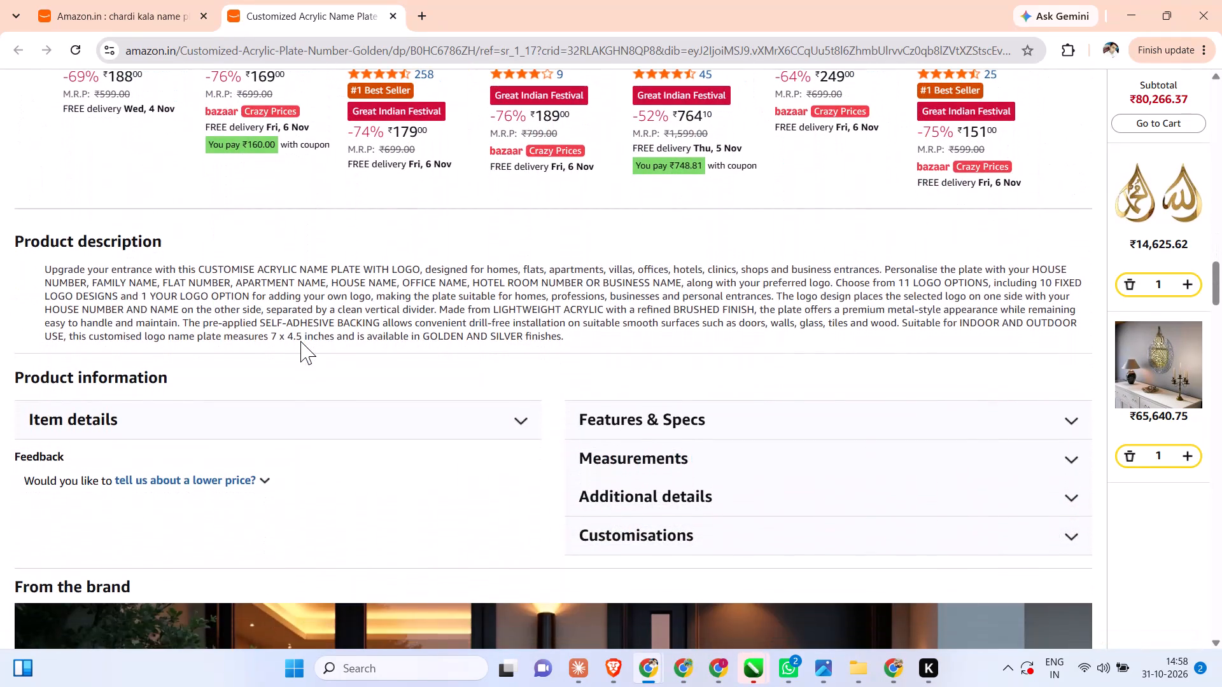
scroll(300, 341, down, 14)
scroll(301, 341, down, 10)
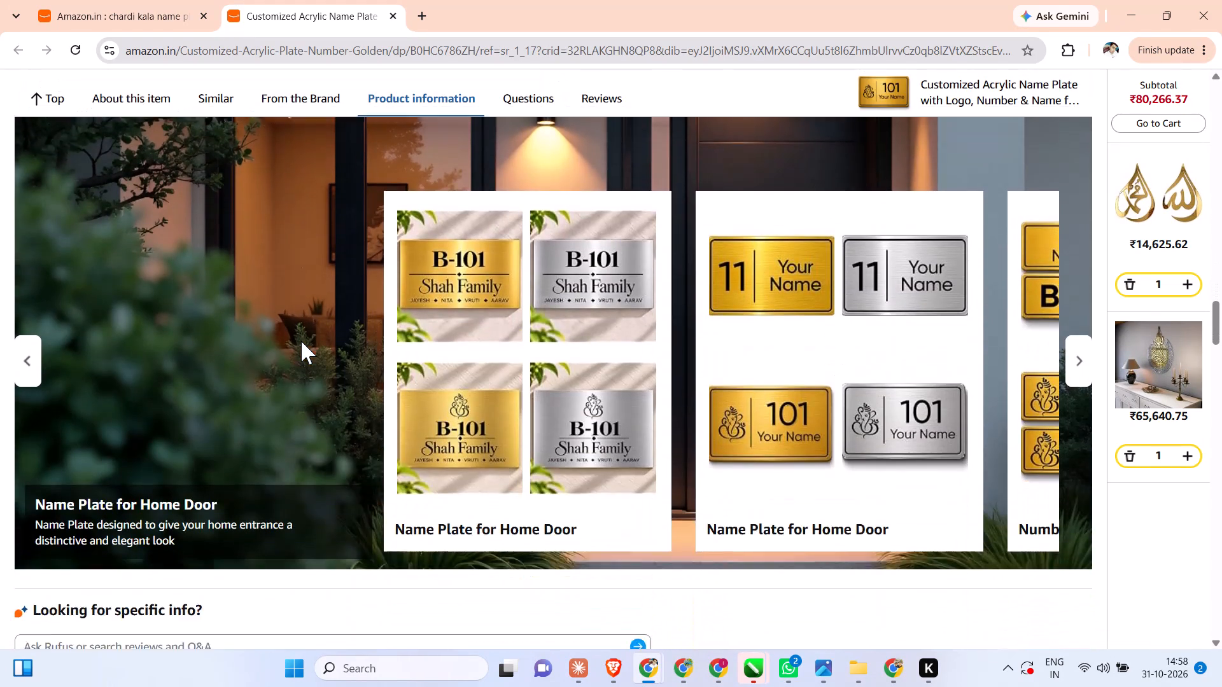
scroll(301, 341, down, 17)
scroll(301, 341, down, 16)
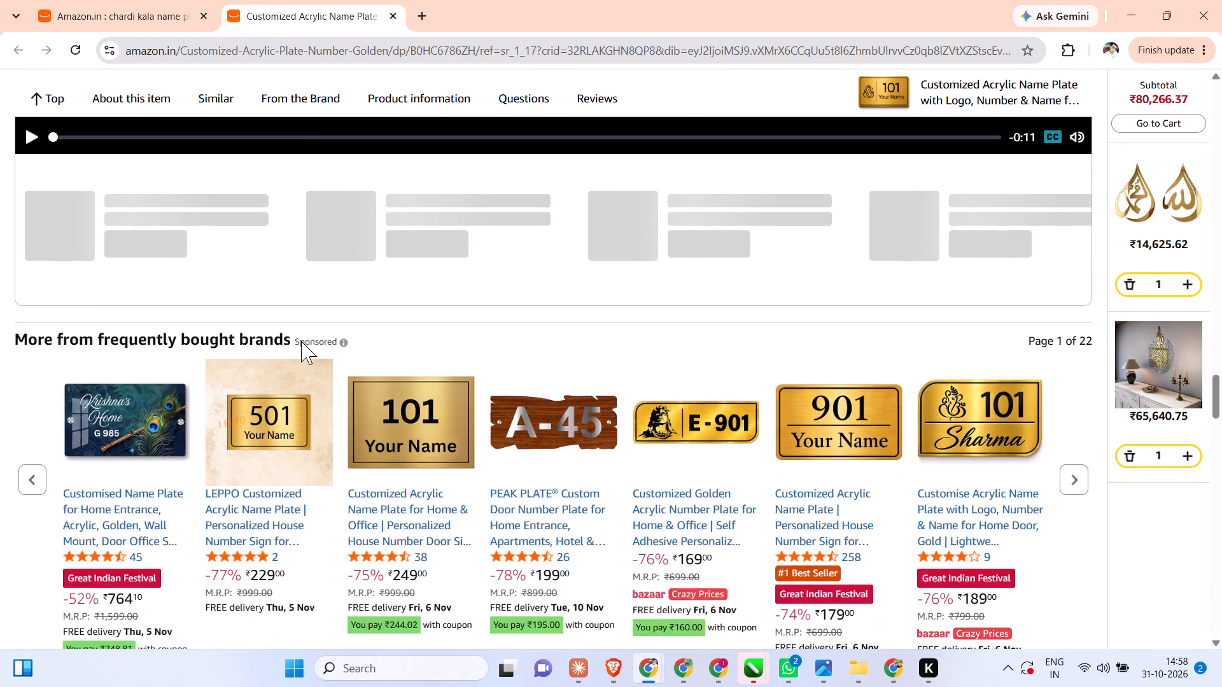
scroll(301, 341, down, 8)
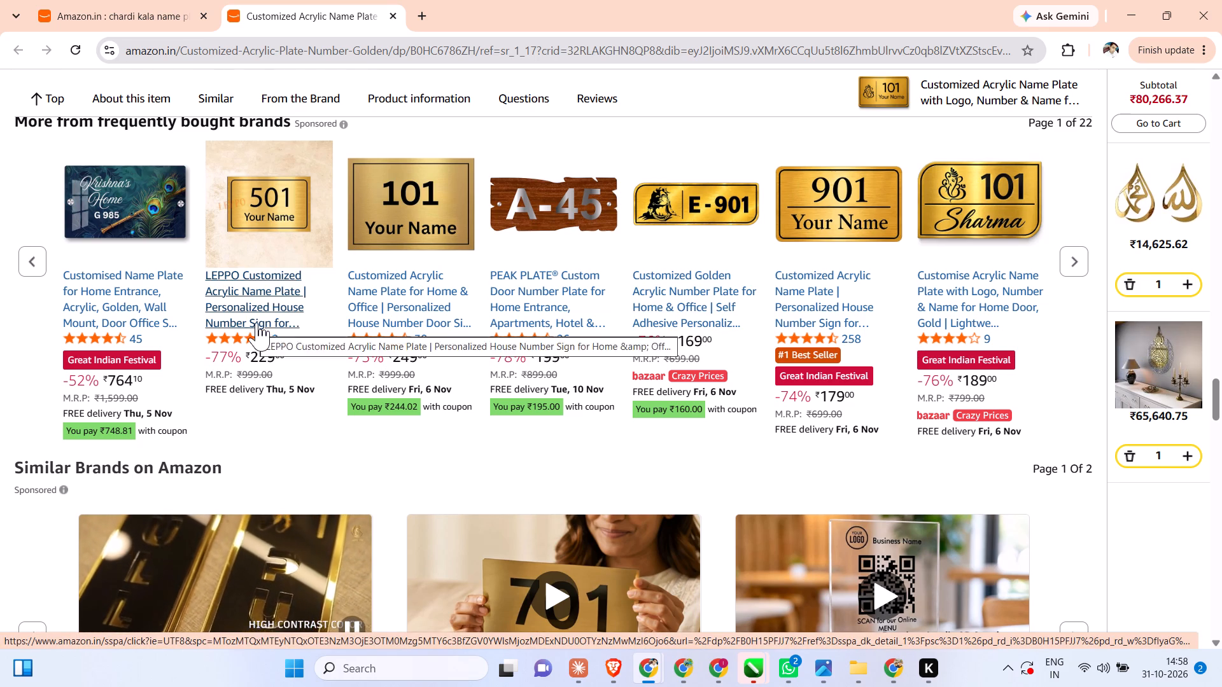
Open the ACRYWOOD golden brushed-finish acrylic name plate from the related products and review its variants and specifications.
click(800, 293)
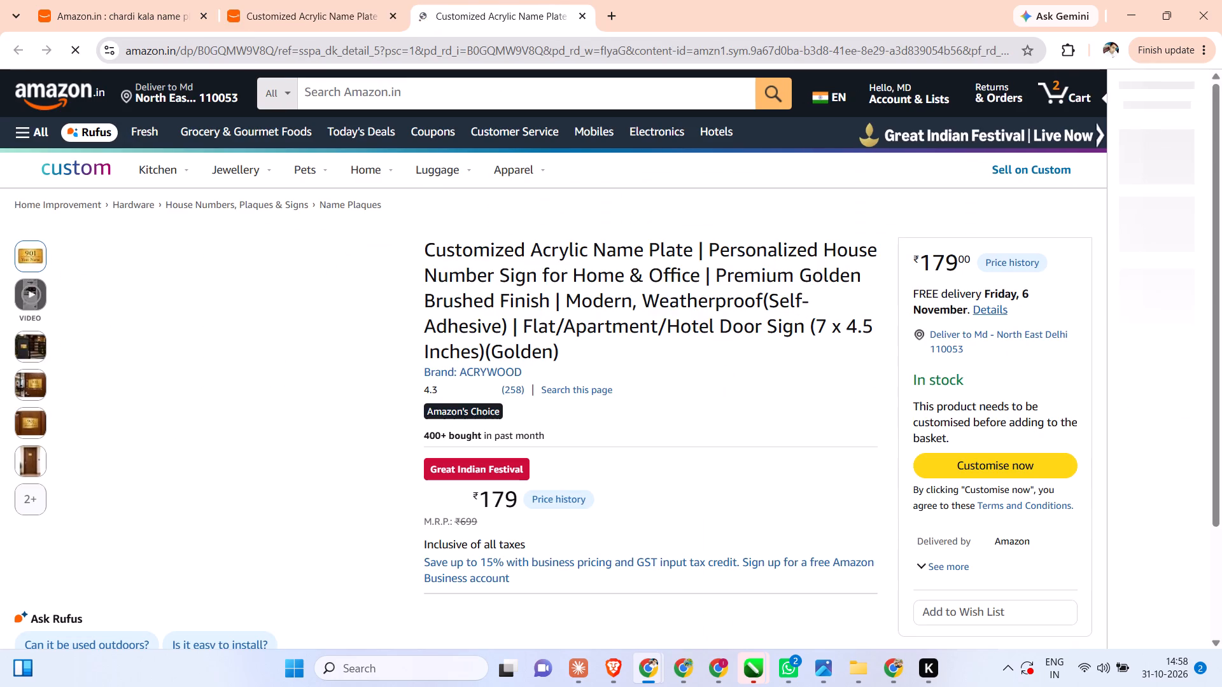
scroll(524, 391, down, 4)
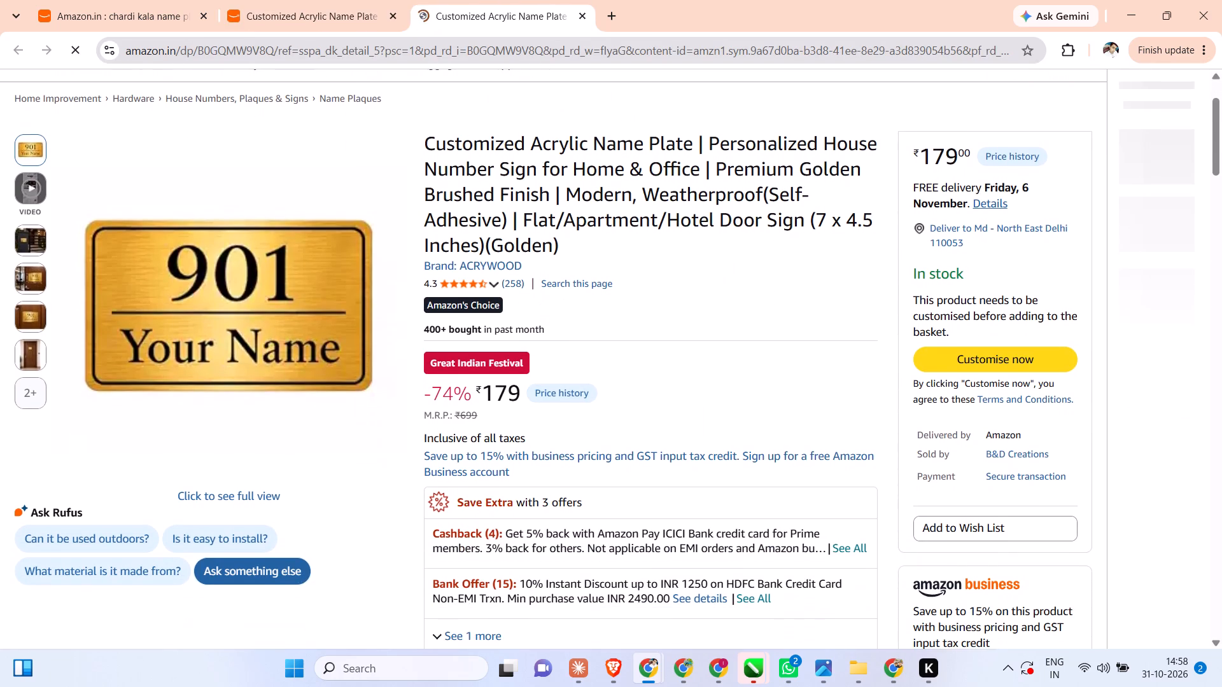
scroll(682, 370, down, 18)
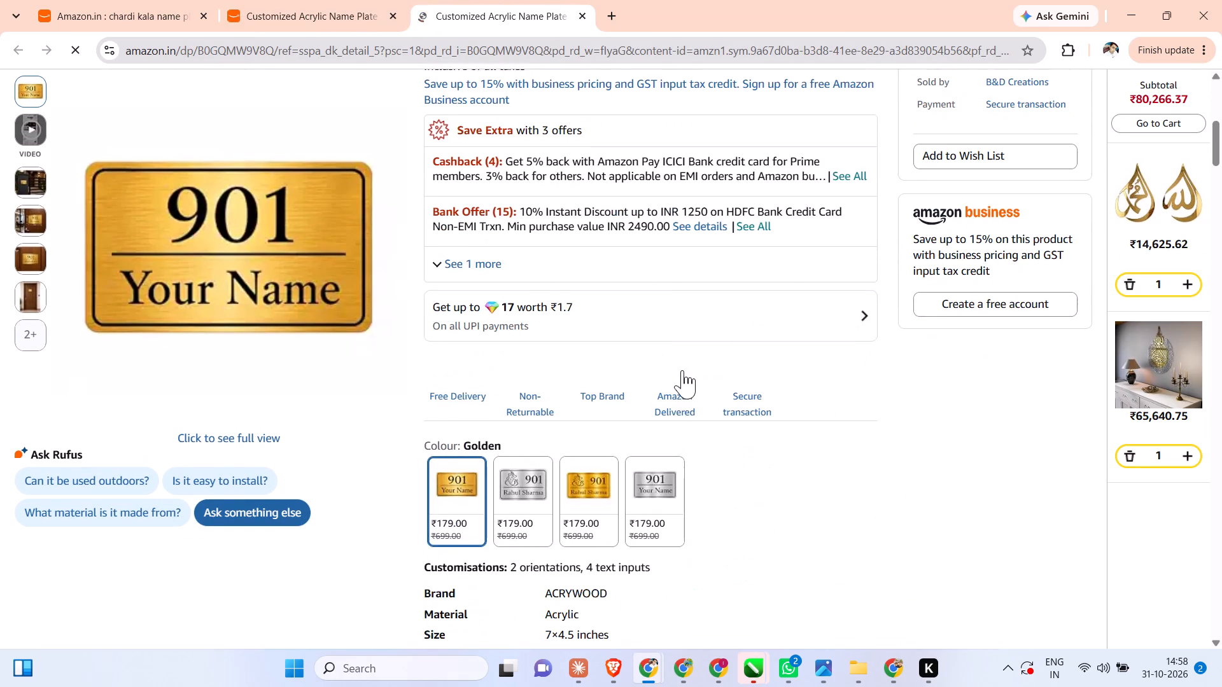
scroll(682, 370, down, 1)
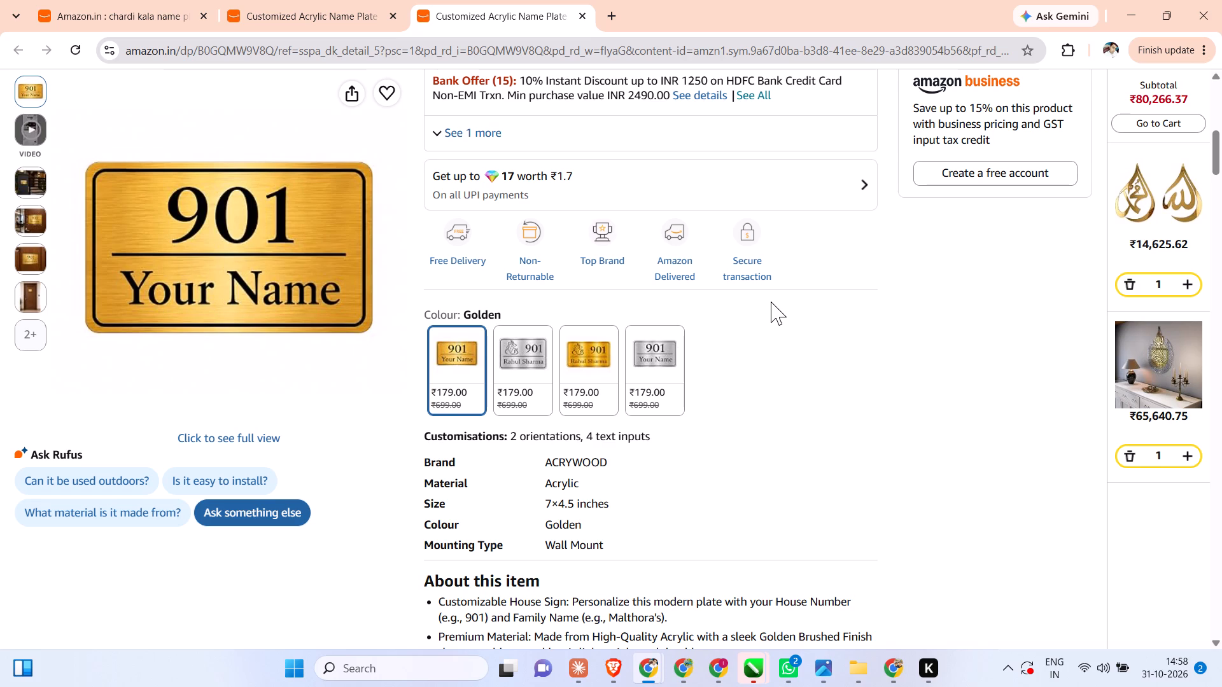
Search Google in a new tab for "BRUSH GOLDEN ACRYLIC" and look through the results.
click(605, 11)
click(626, 44)
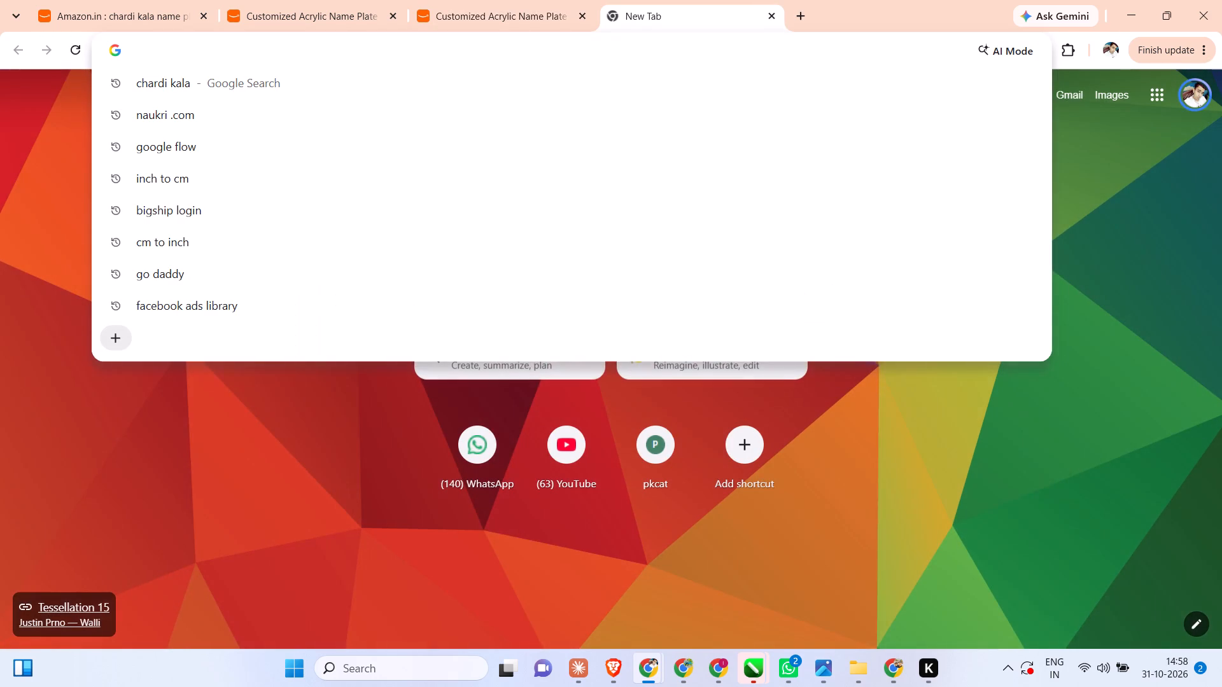
text(BRUSH)
key(space)
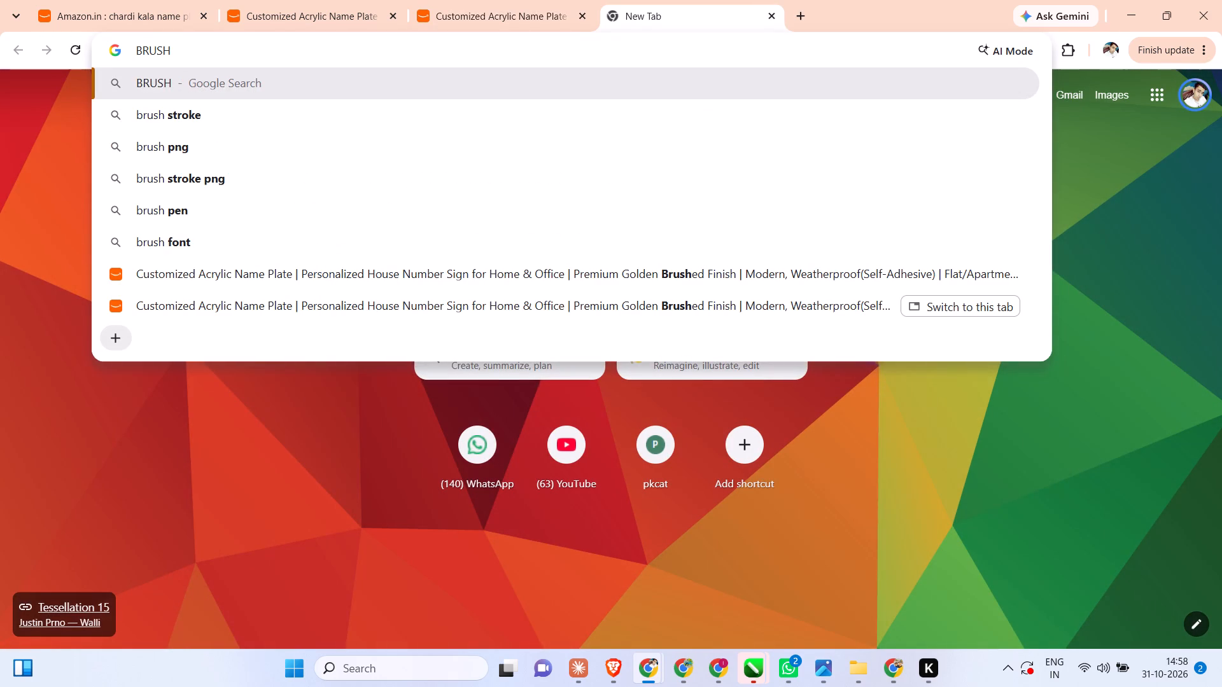
text(GOLDEN ACRYLIC)
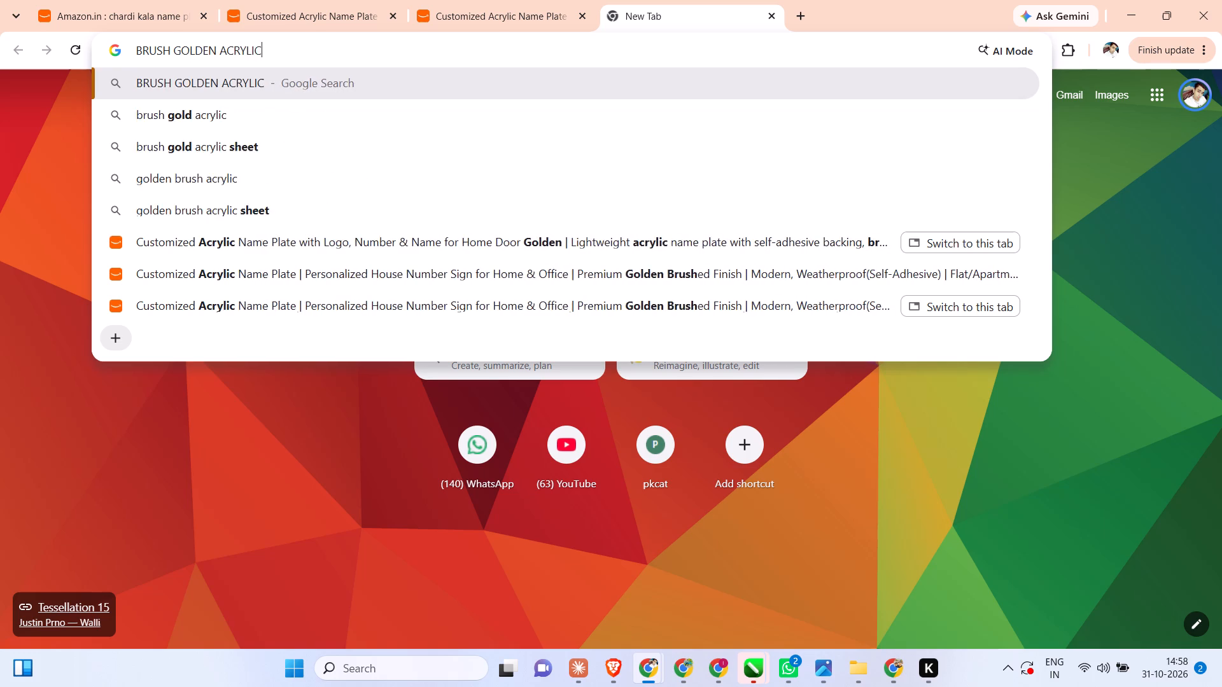
key(Return)
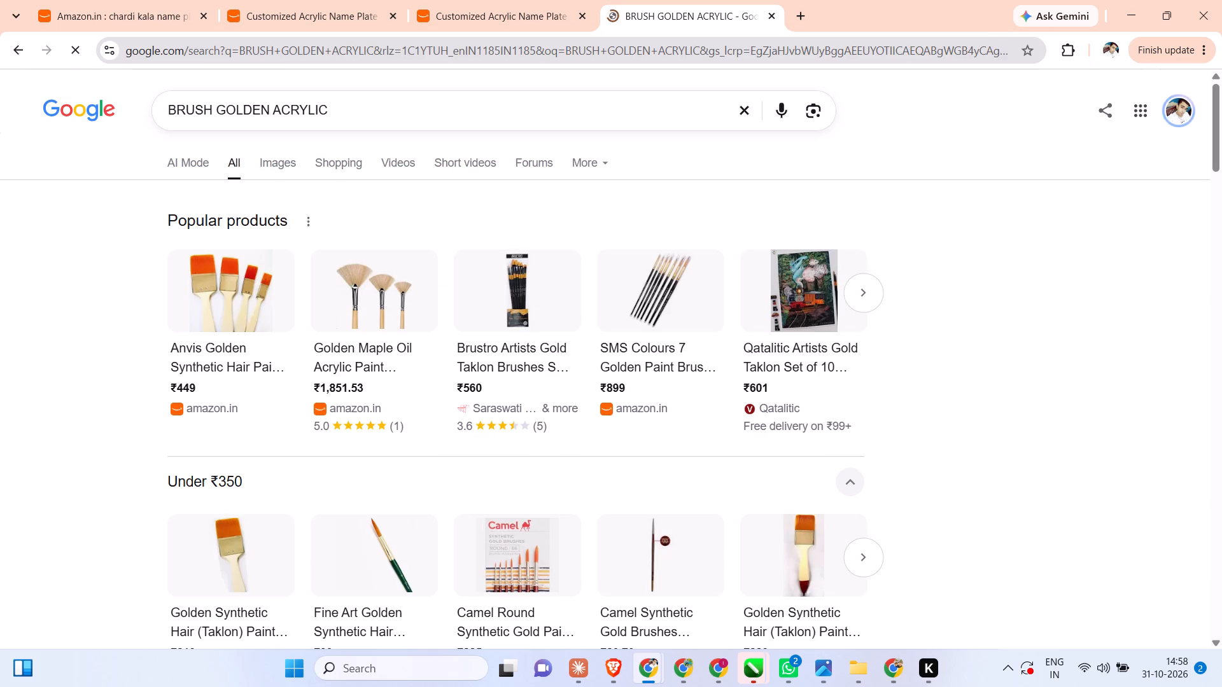
scroll(360, 352, down, 10)
scroll(428, 305, down, 7)
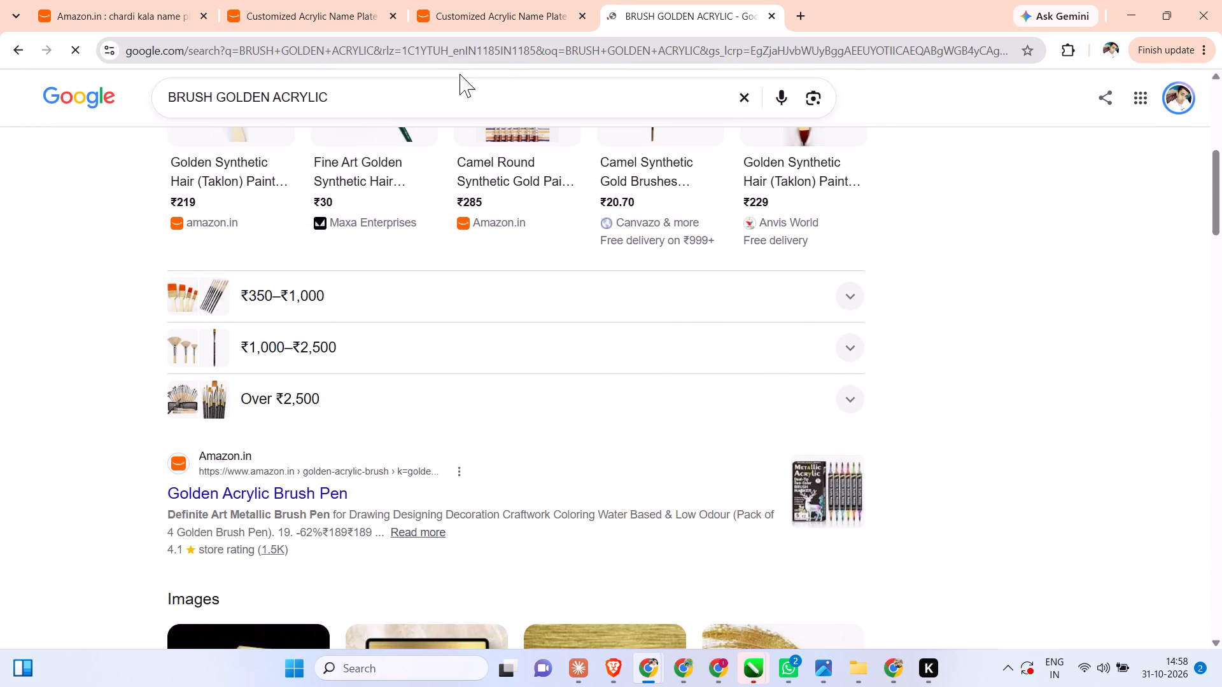
Refine the Google search to "BRUSH GOLDEN ACRYLIC SHEET".
click(402, 100)
key(space)
text(SHEET)
key(Return)
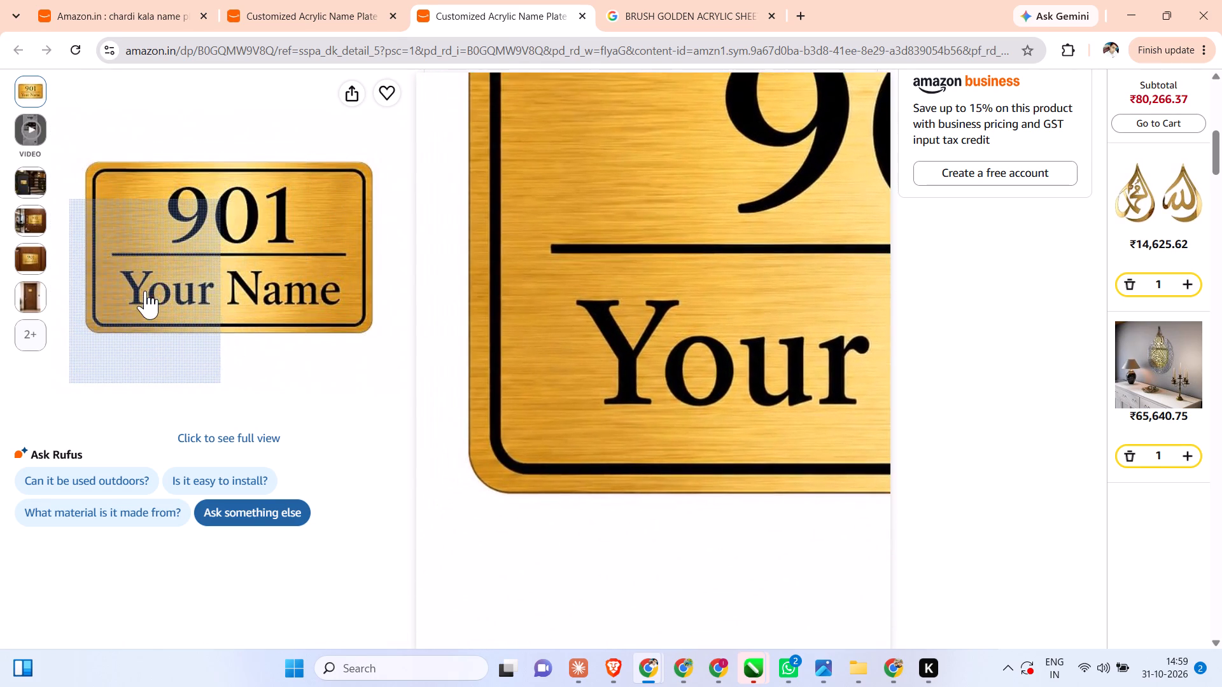
scroll(761, 497, down, 7)
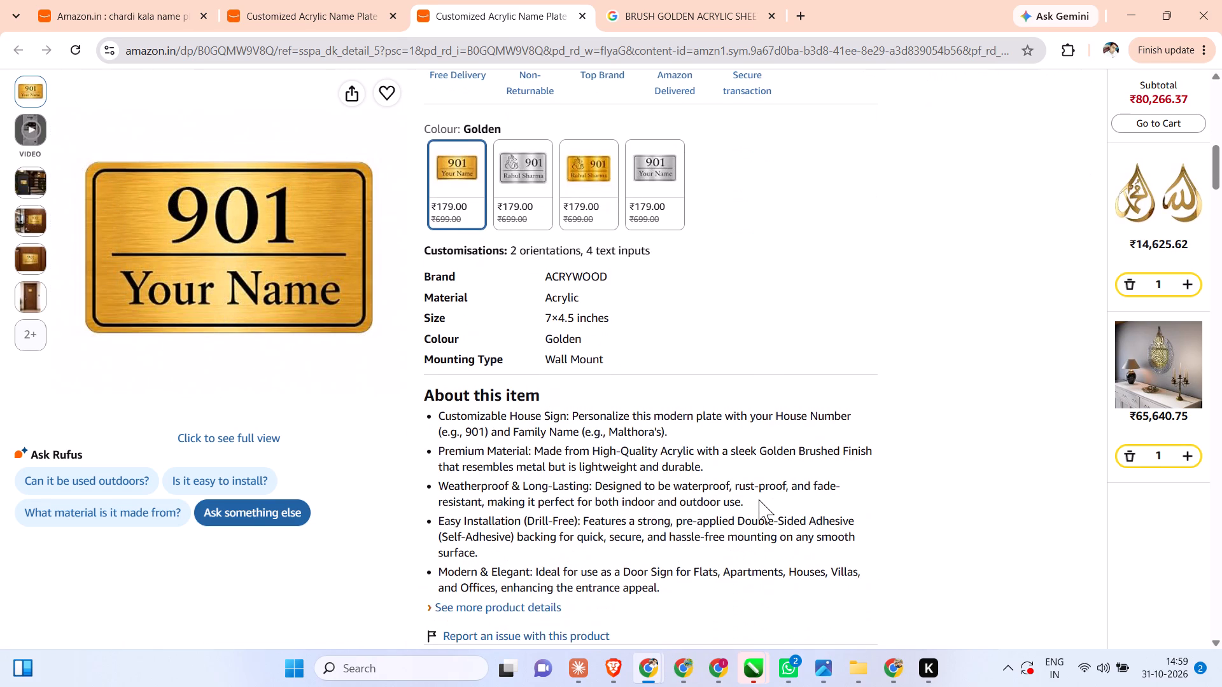
scroll(759, 499, down, 12)
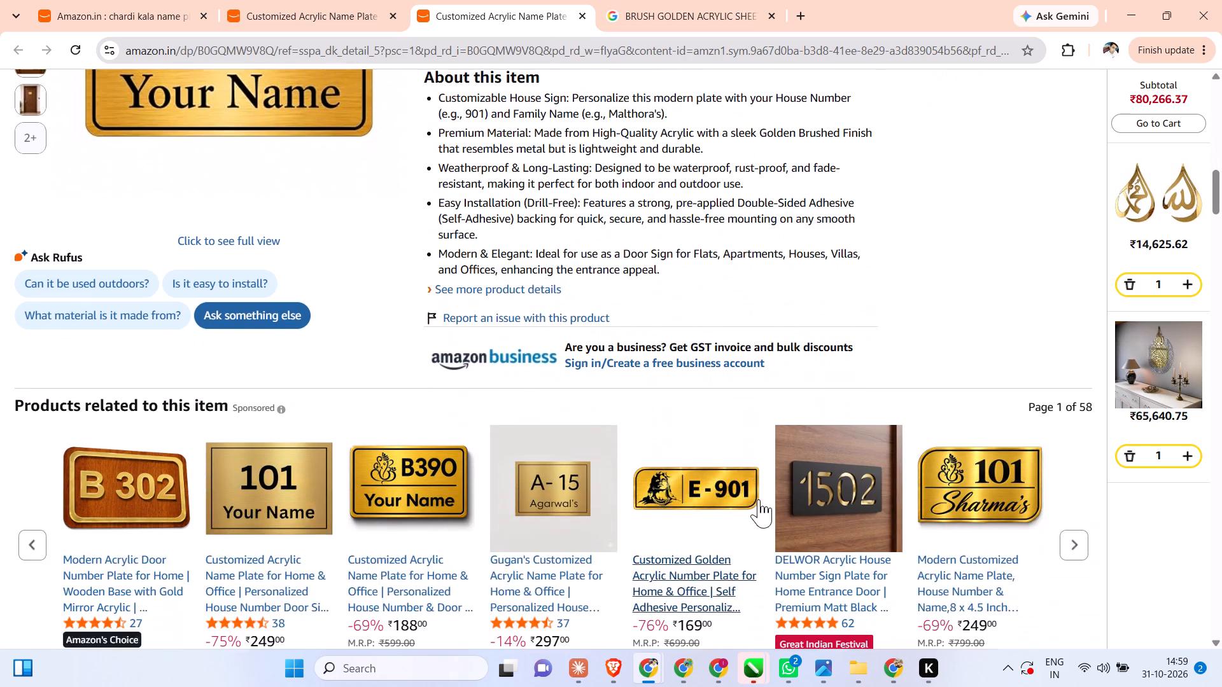
scroll(759, 499, down, 3)
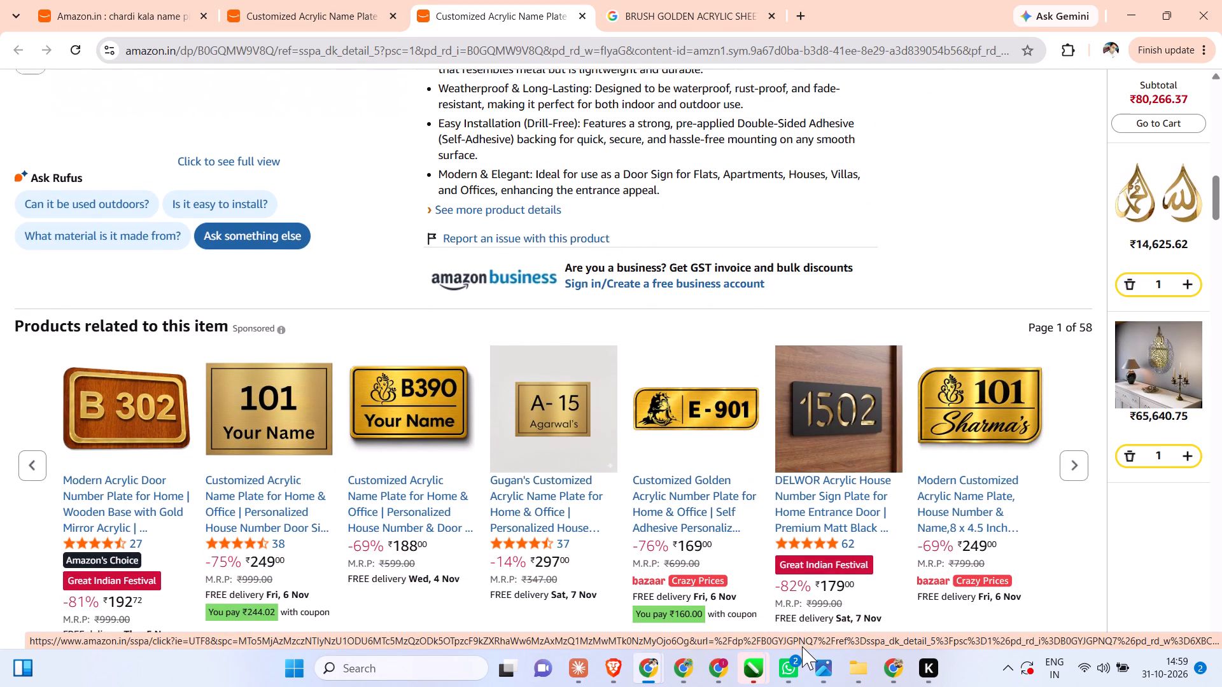
Switch to 31 oct.cdr in CorelDRAW, group the Alankar Jewellers logo and move it up, roughly level with the Life Telecom logo's centre.
click(752, 669)
click(794, 615)
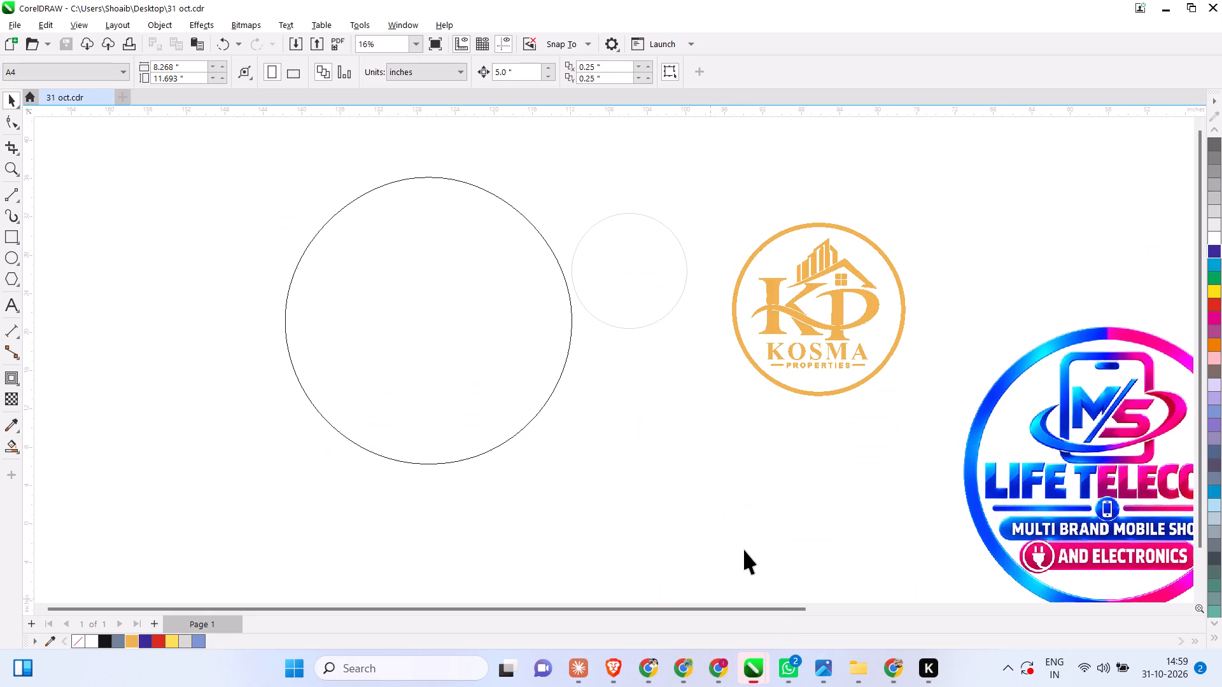
scroll(391, 402, down, 6)
scroll(837, 436, up, 7)
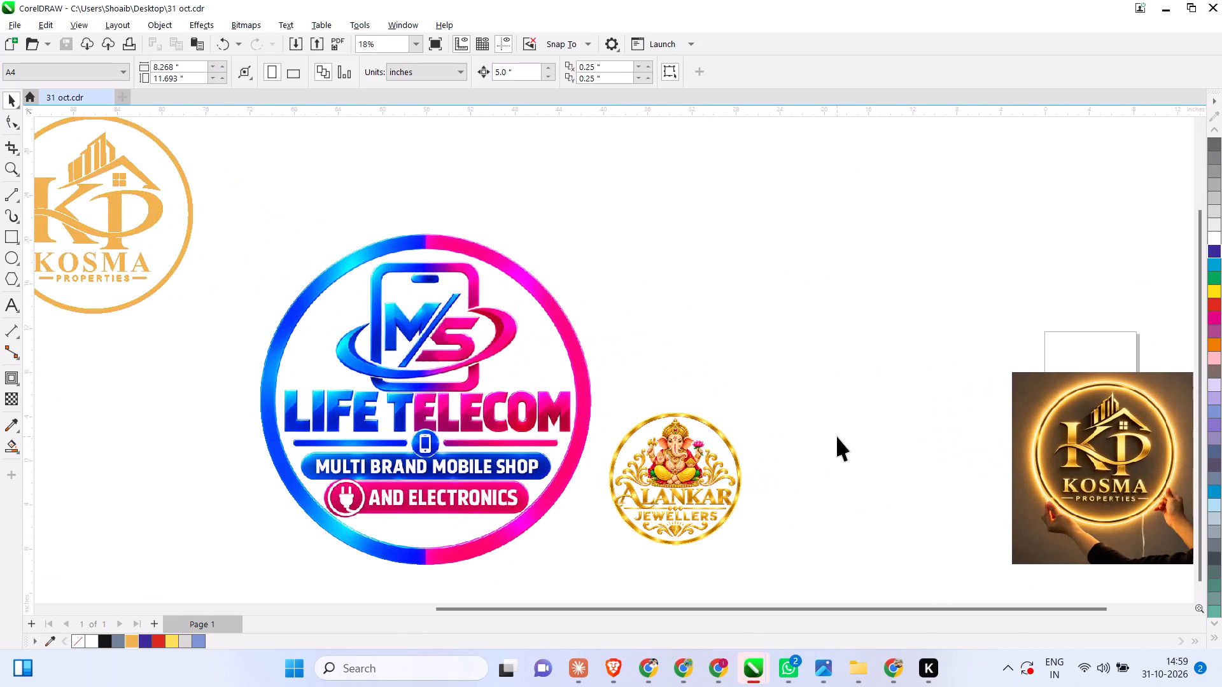
drag(790, 370, 589, 578)
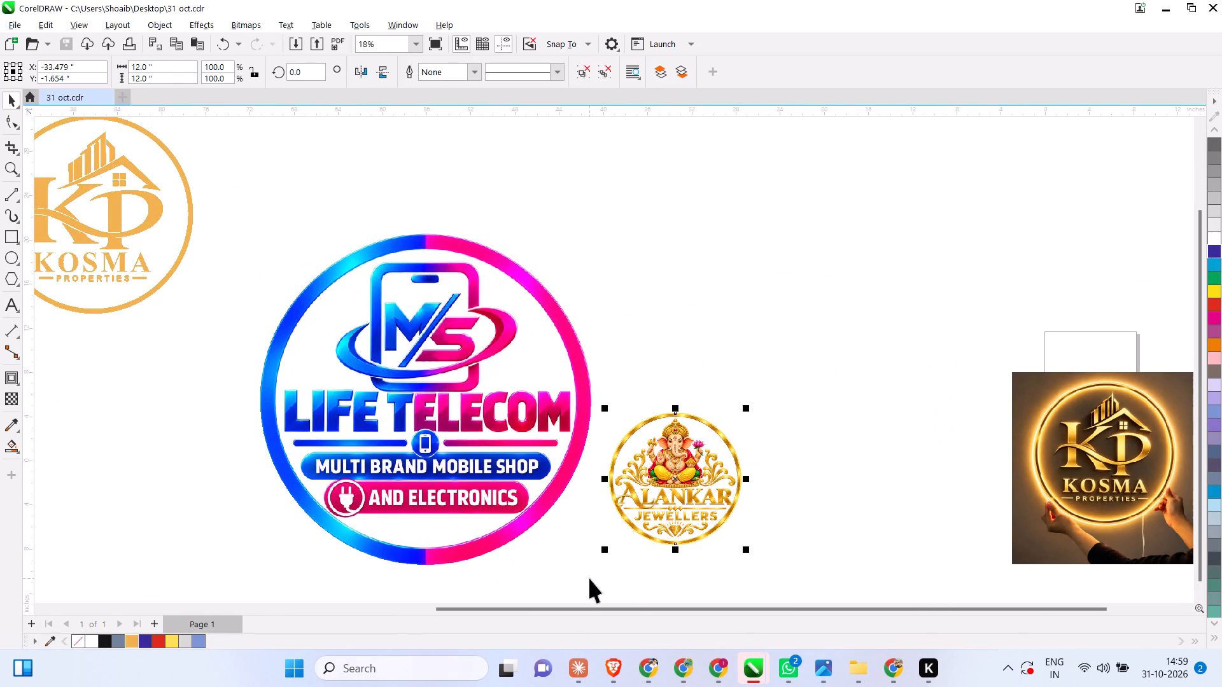
key(ctrl+g)
scroll(628, 490, up, 4)
drag(663, 472, 645, 407)
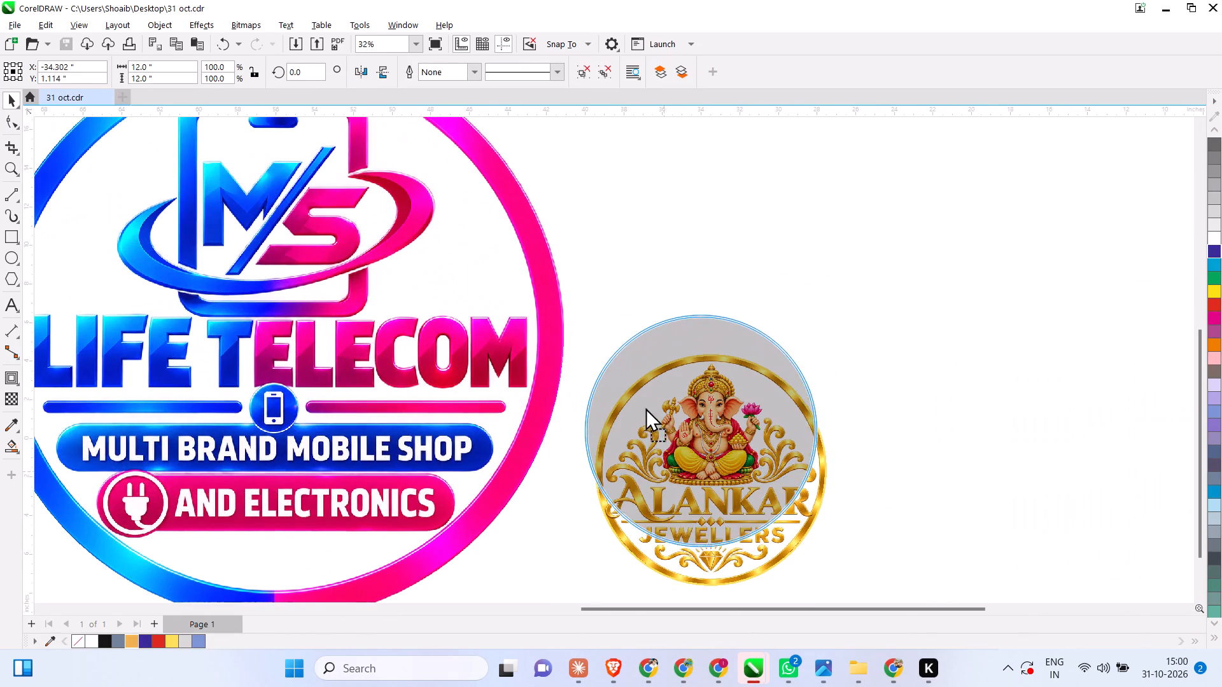
drag(645, 407, 639, 346)
click(873, 337)
Save the 31 oct.cdr drawing.
scroll(859, 463, down, 4)
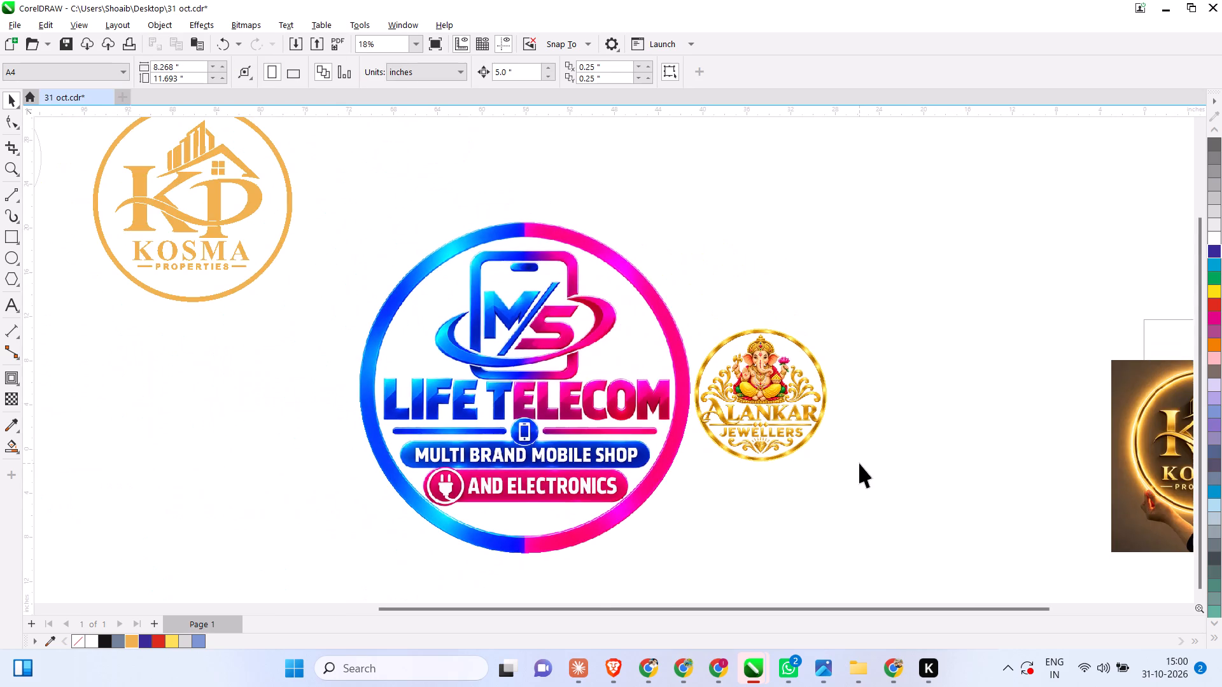
scroll(439, 303, down, 4)
scroll(615, 400, down, 4)
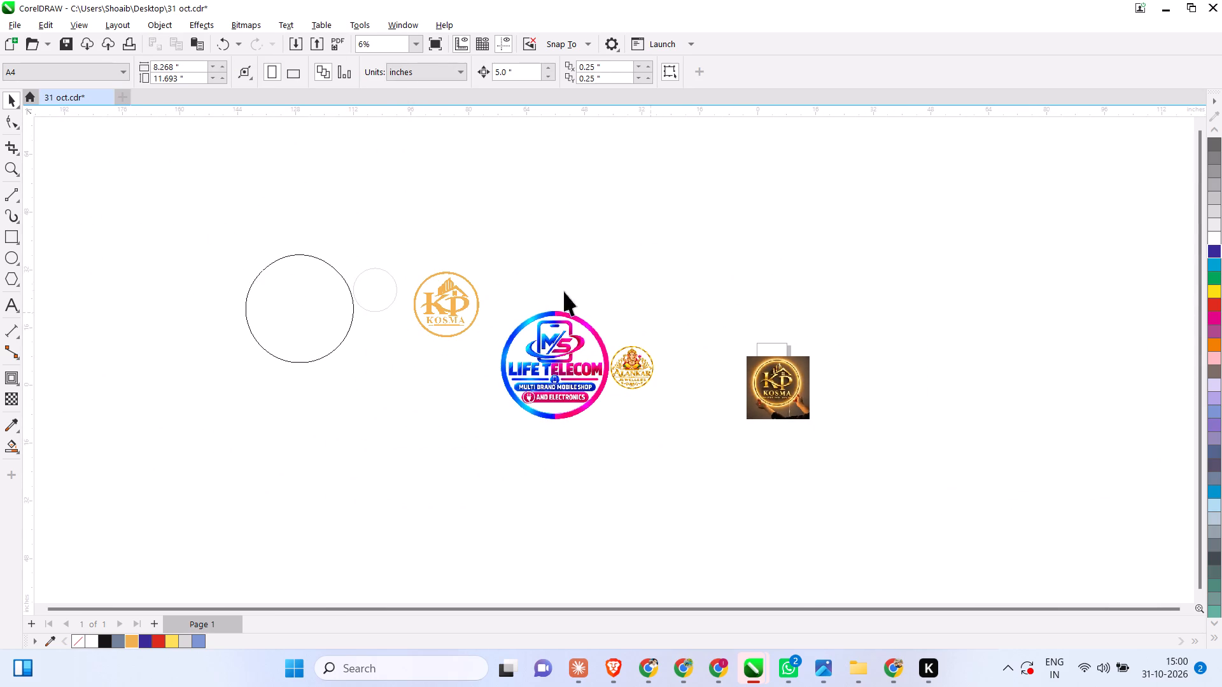
scroll(495, 273, up, 5)
key(ctrl+s)
key(ctrl+s)
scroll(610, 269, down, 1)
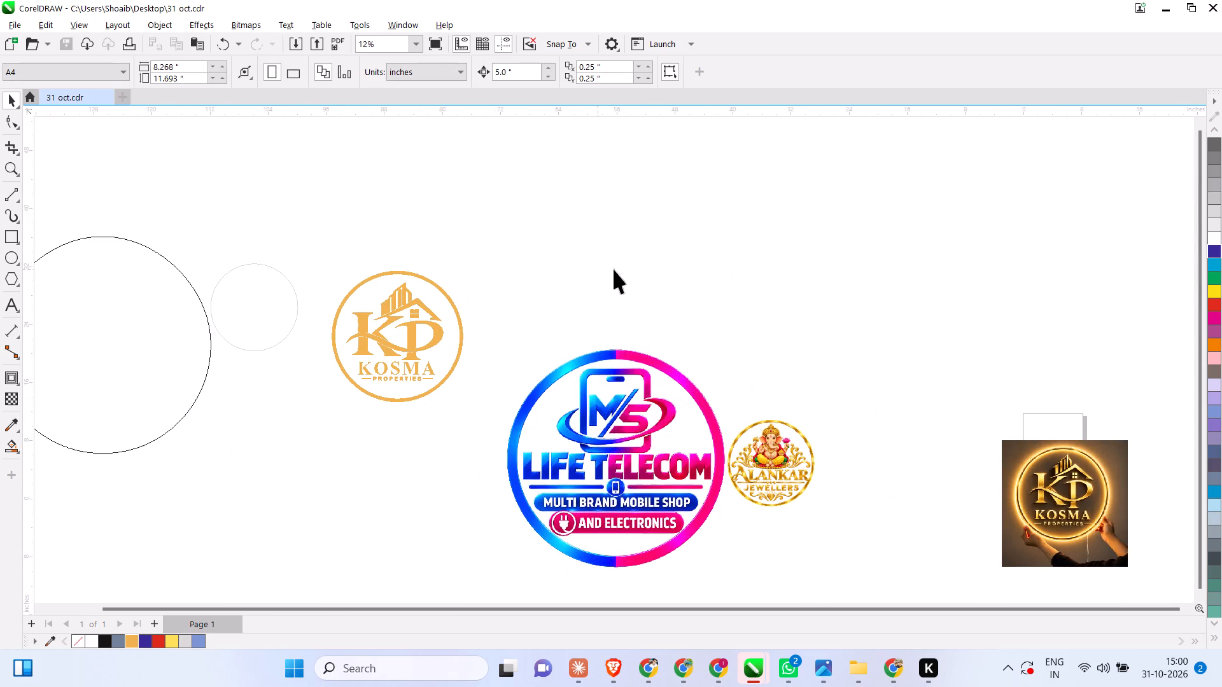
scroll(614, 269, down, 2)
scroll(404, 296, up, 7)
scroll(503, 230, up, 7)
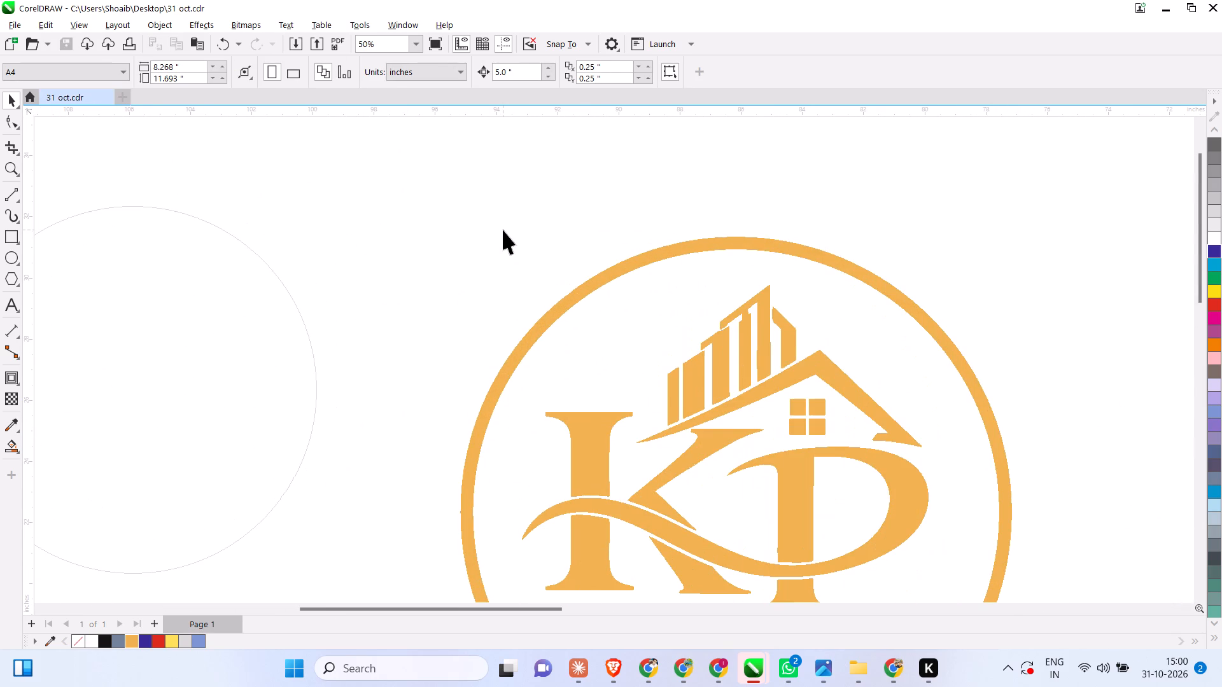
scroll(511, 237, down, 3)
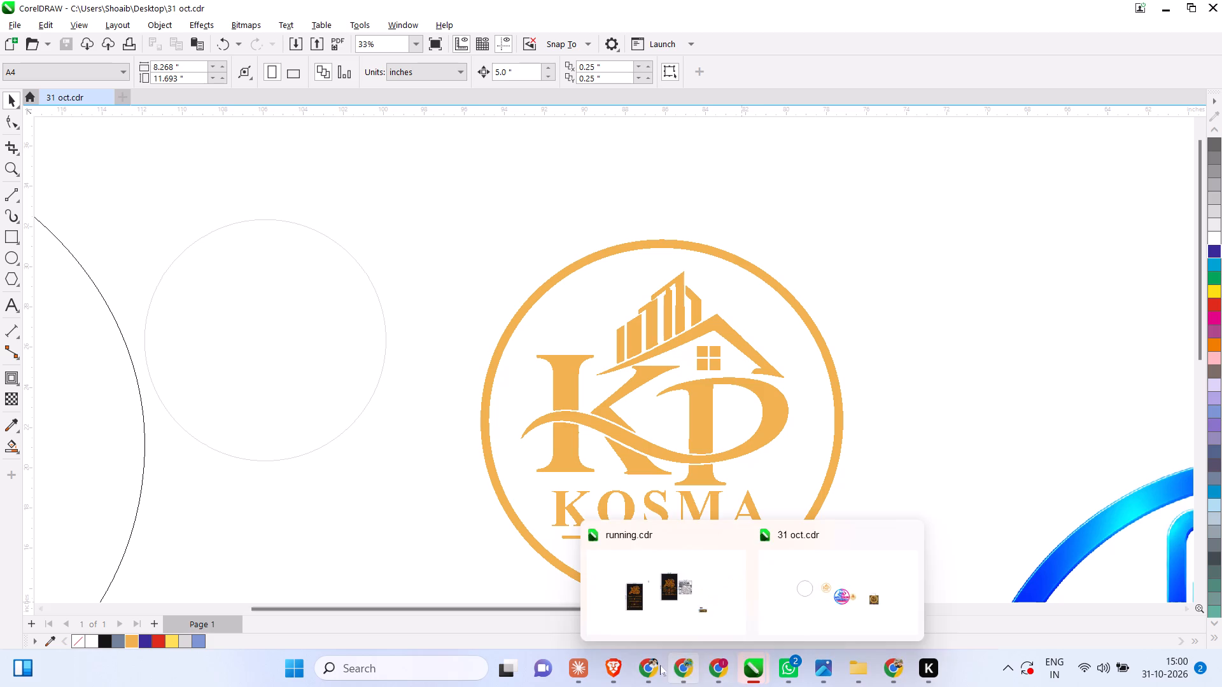
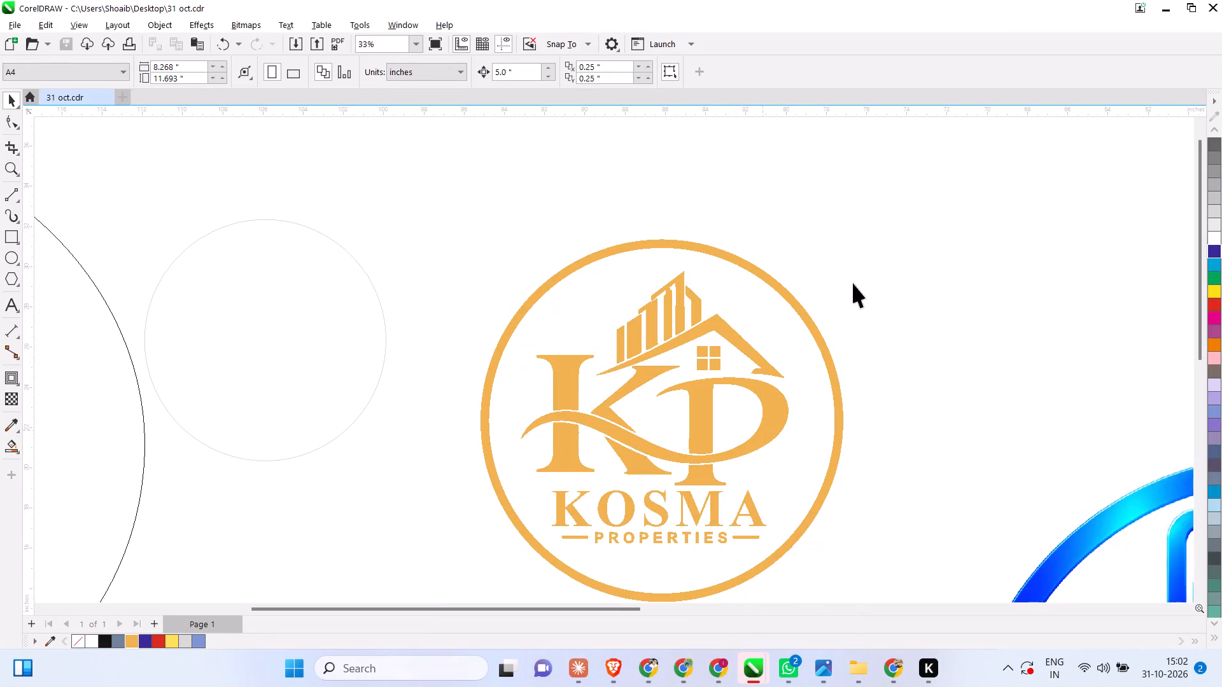
Save the 31 oct.cdr drawing again with nothing selected.
click(906, 247)
key(ctrl+s)
key(ctrl+s)
Inspect the Life Telecom and Alankar Jewellers logos up close and check the Life Telecom logo's size.
scroll(906, 247, down, 7)
scroll(764, 254, down, 5)
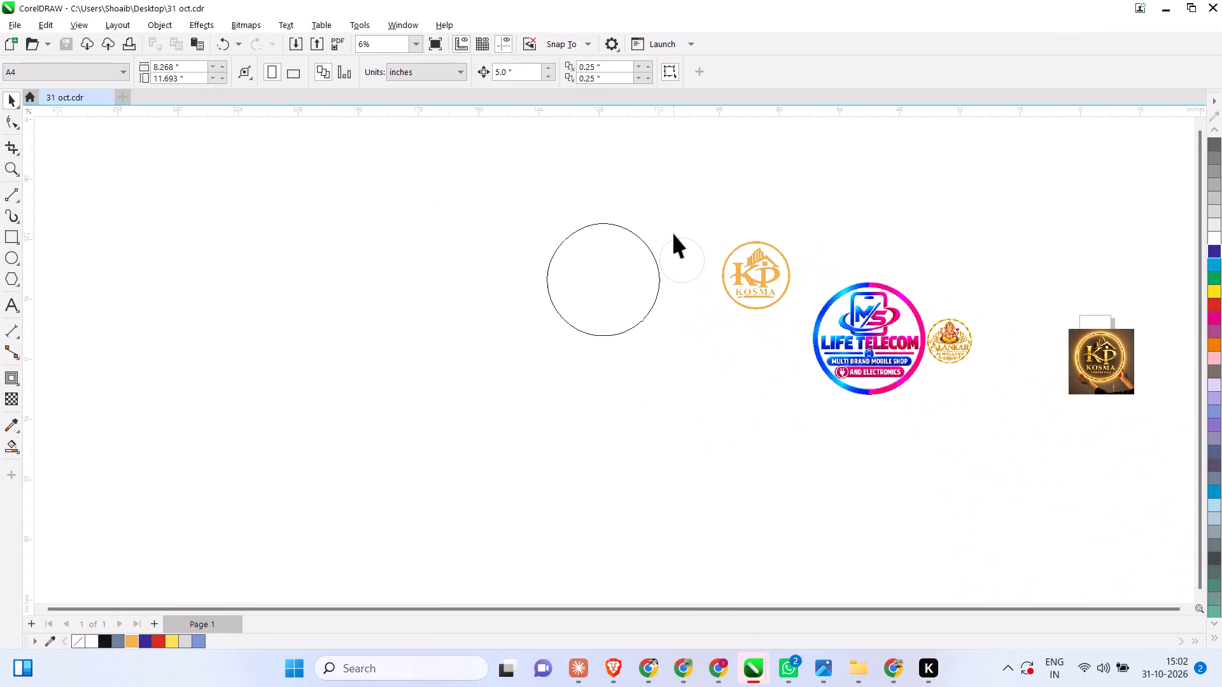
scroll(932, 325, up, 8)
scroll(1016, 353, up, 8)
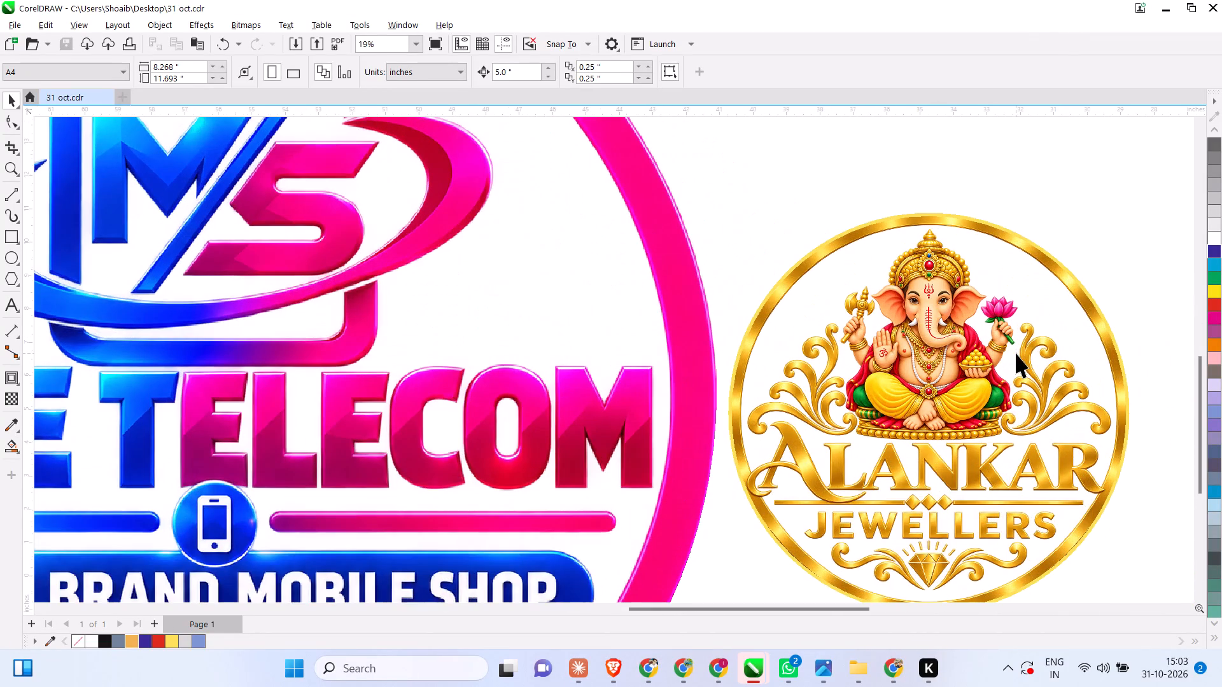
scroll(682, 328, down, 7)
scroll(745, 350, down, 6)
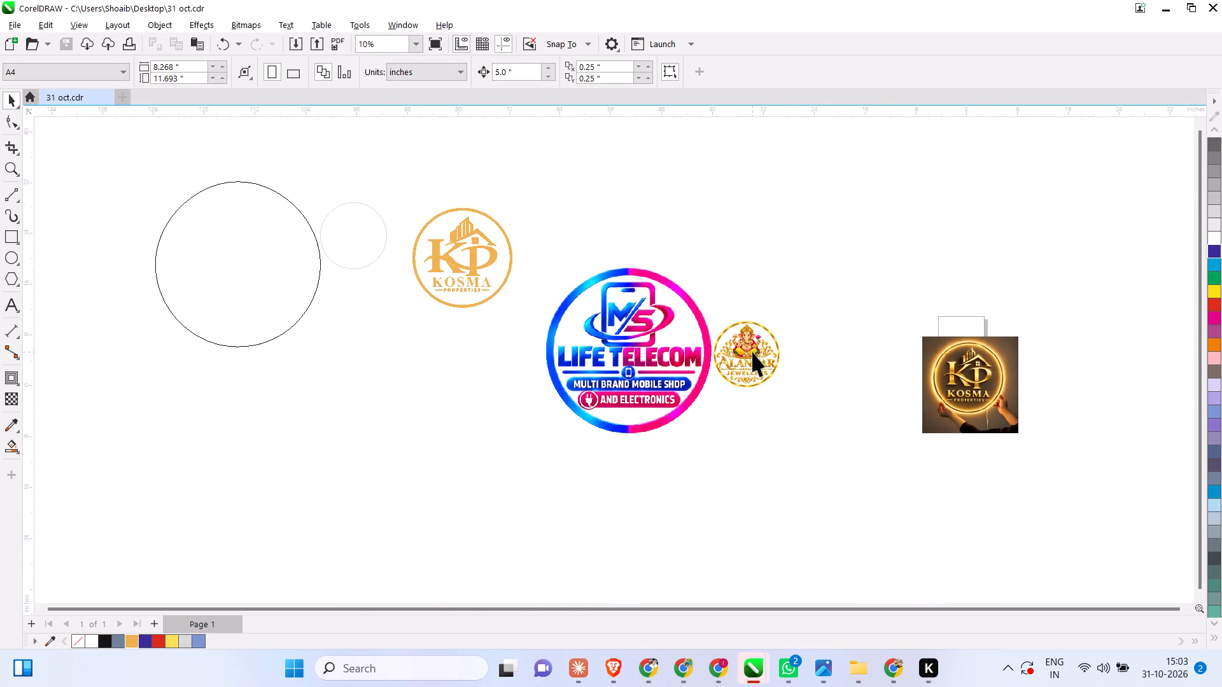
scroll(752, 352, up, 6)
scroll(445, 286, down, 4)
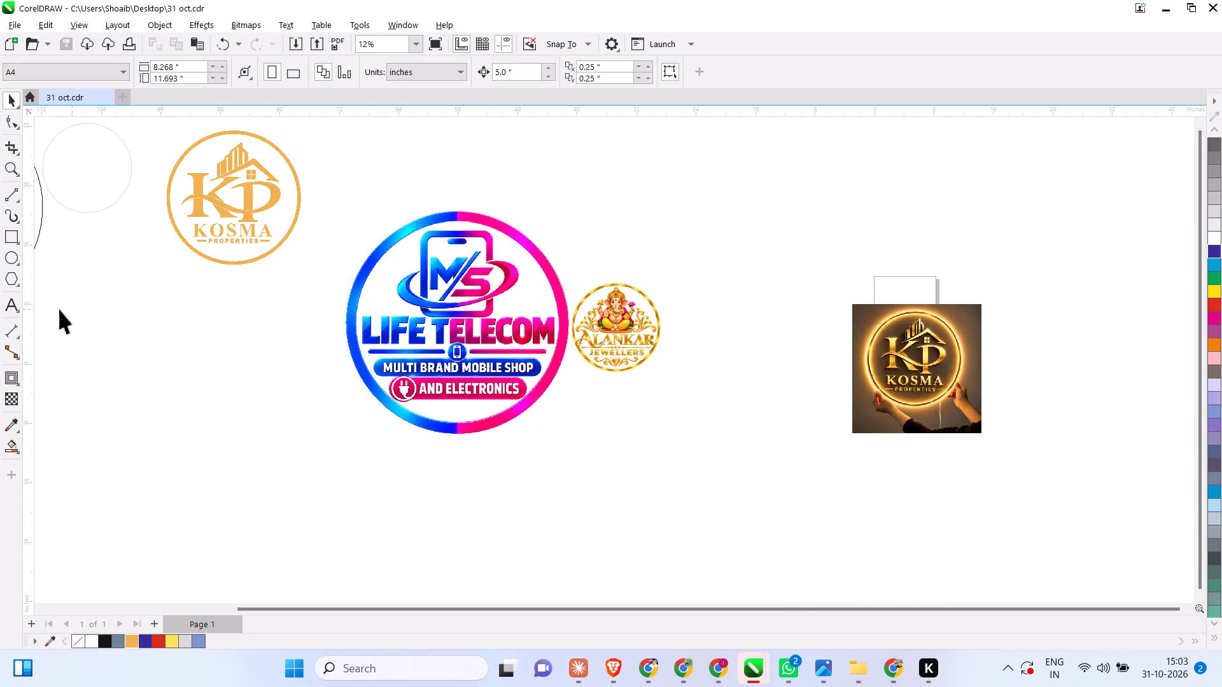
click(370, 261)
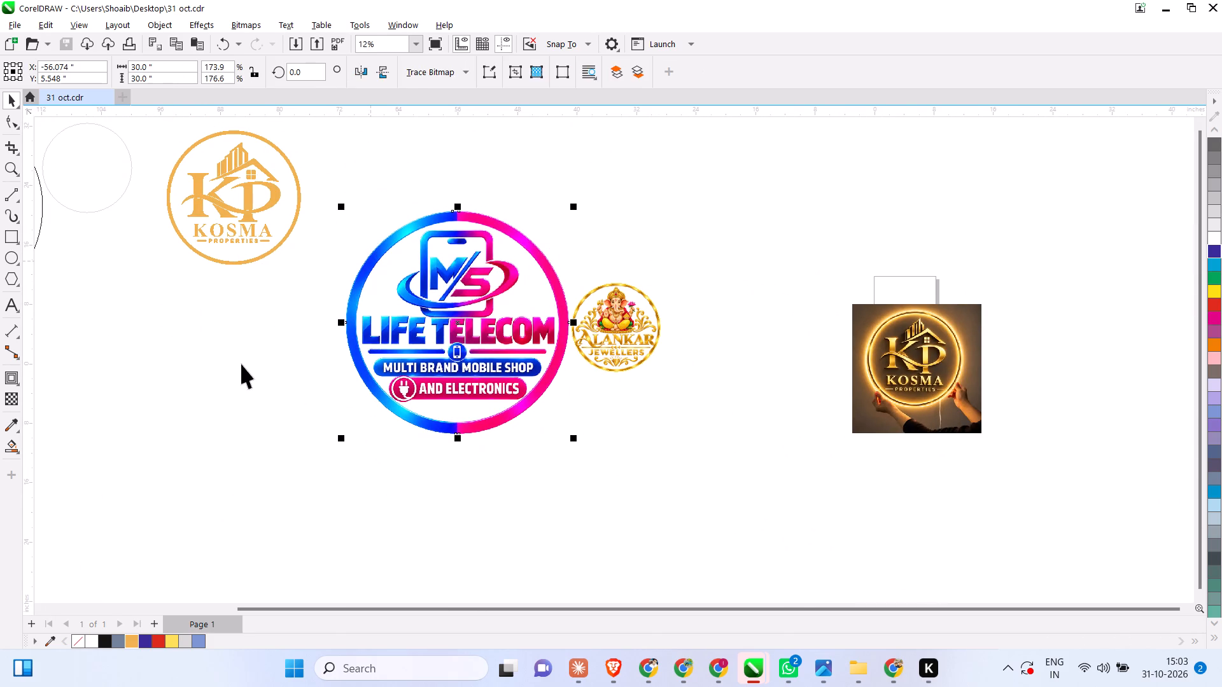
click(239, 367)
Examine the large and small empty circle outlines beside the Kosma Properties logo and the overall layout of the round designs.
scroll(274, 464, down, 3)
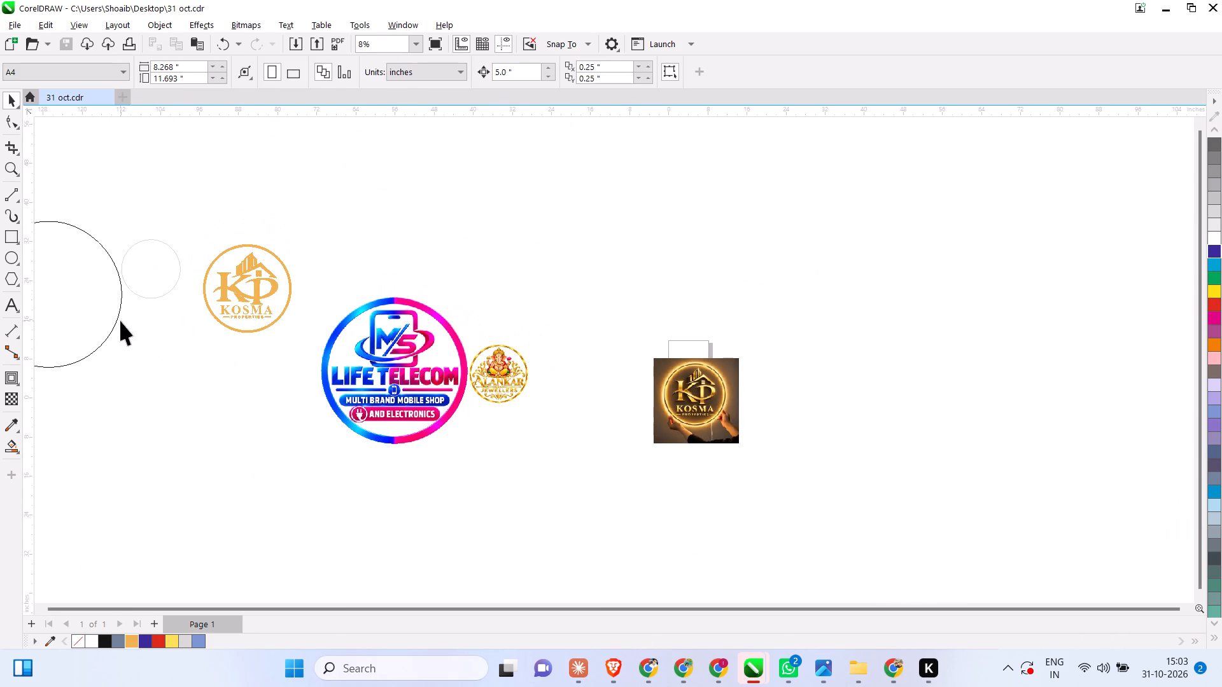
click(118, 319)
click(202, 405)
scroll(954, 325, down, 2)
scroll(464, 288, up, 5)
scroll(735, 392, down, 4)
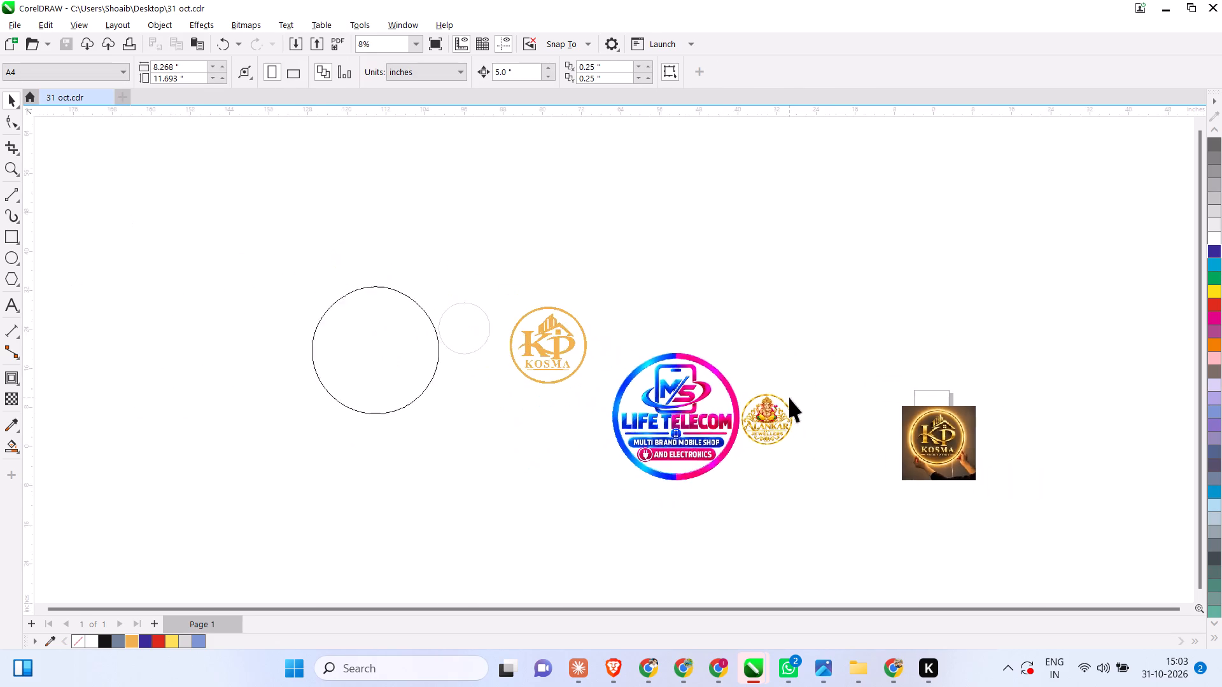
scroll(789, 398, down, 1)
scroll(158, 295, up, 4)
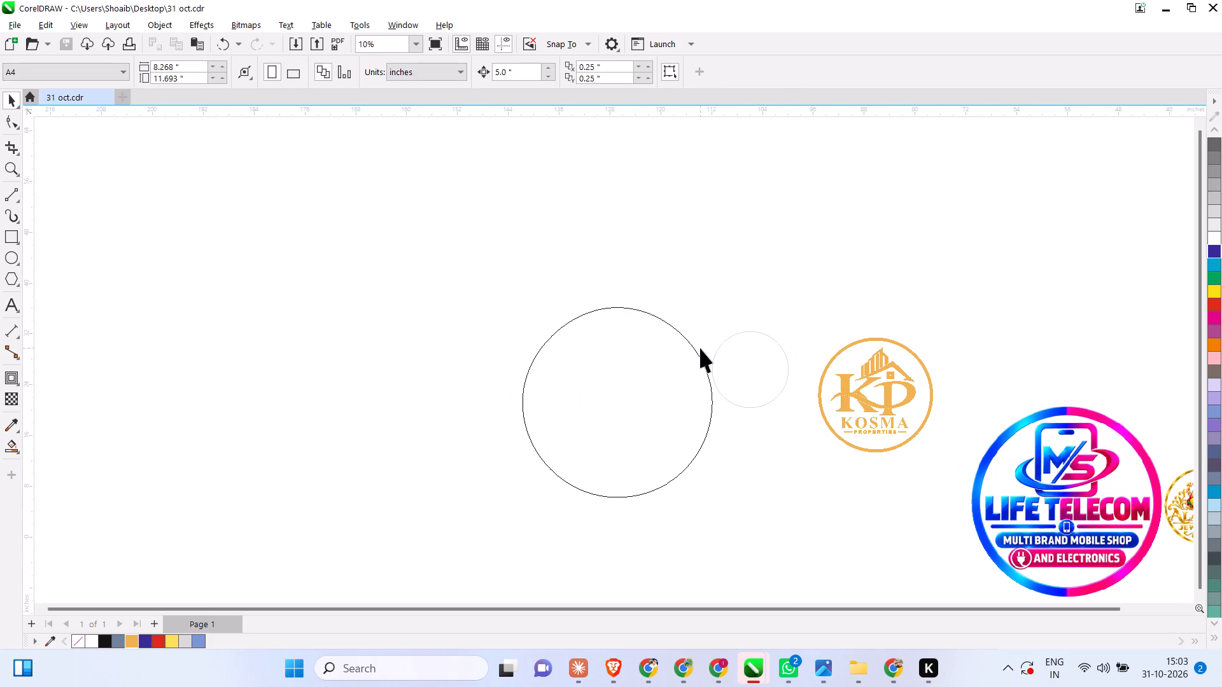
scroll(700, 348, up, 7)
scroll(179, 330, down, 6)
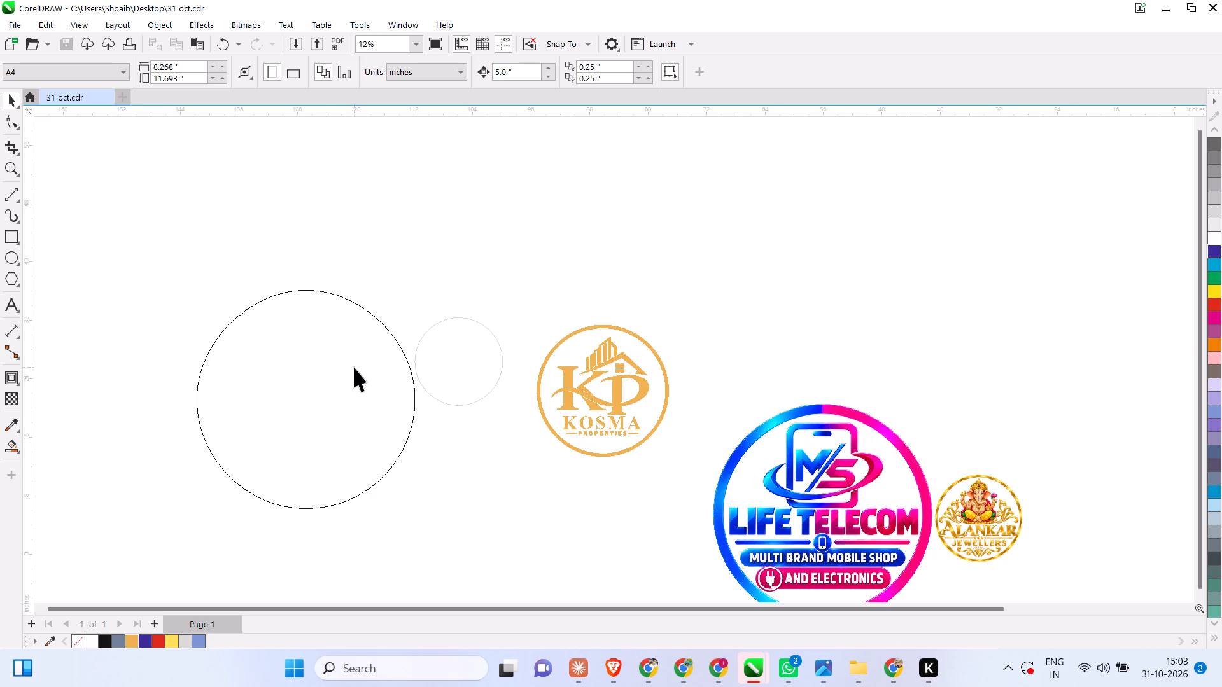
click(754, 263)
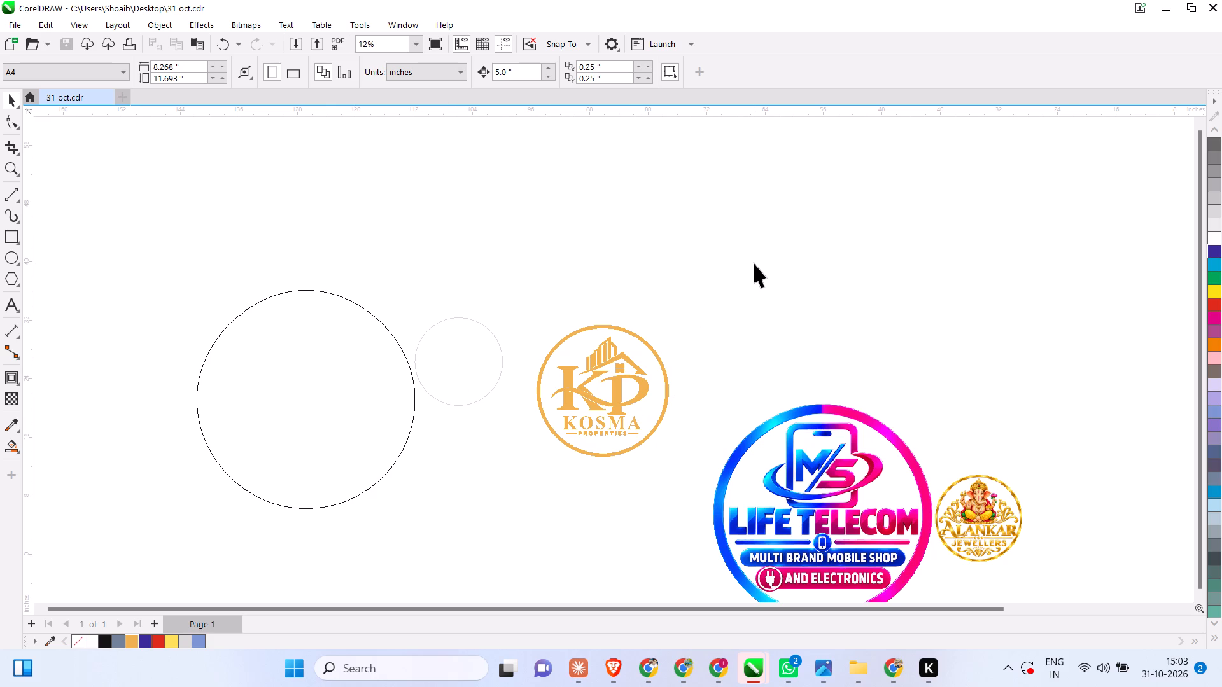
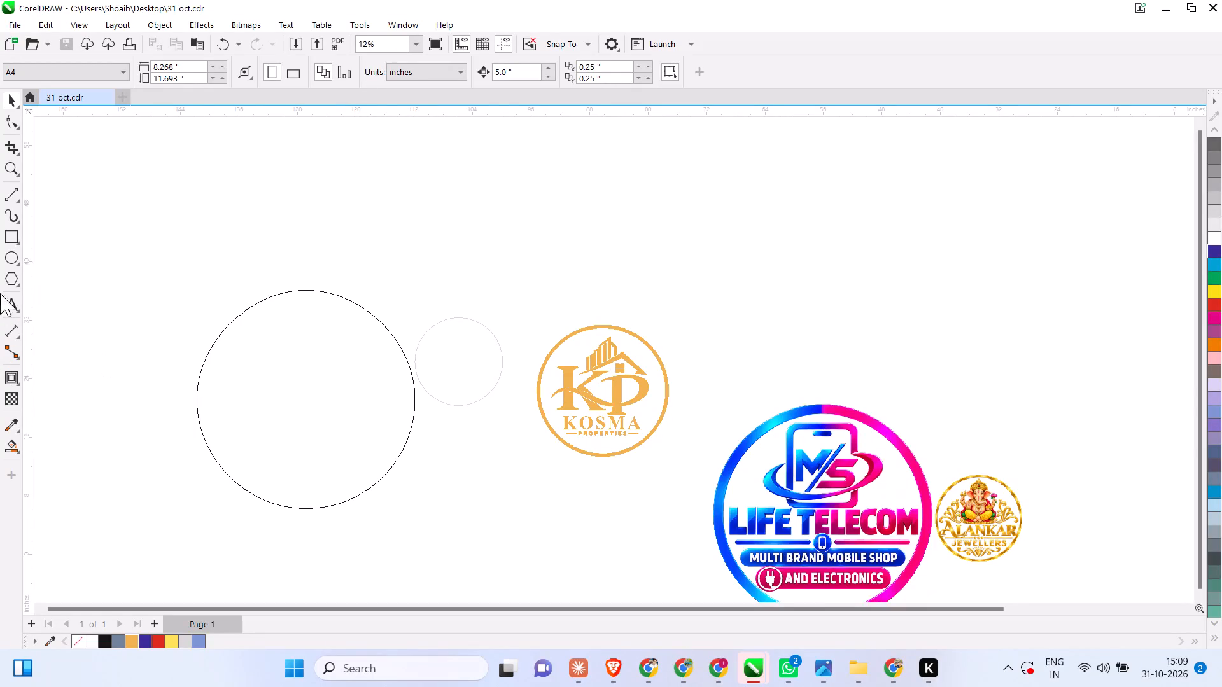
Draw a dark blue filled rectangle about 42.7 by 15.8 inches in the empty area above the Life Telecom logo.
click(10, 242)
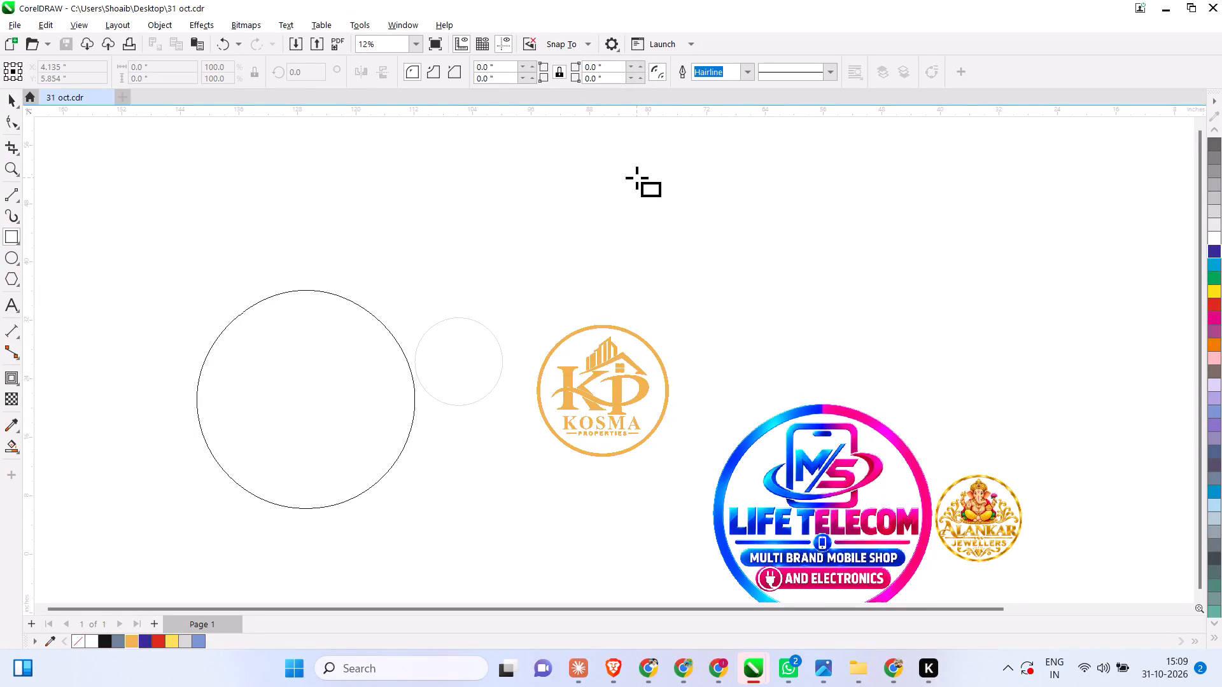
drag(636, 177, 948, 293)
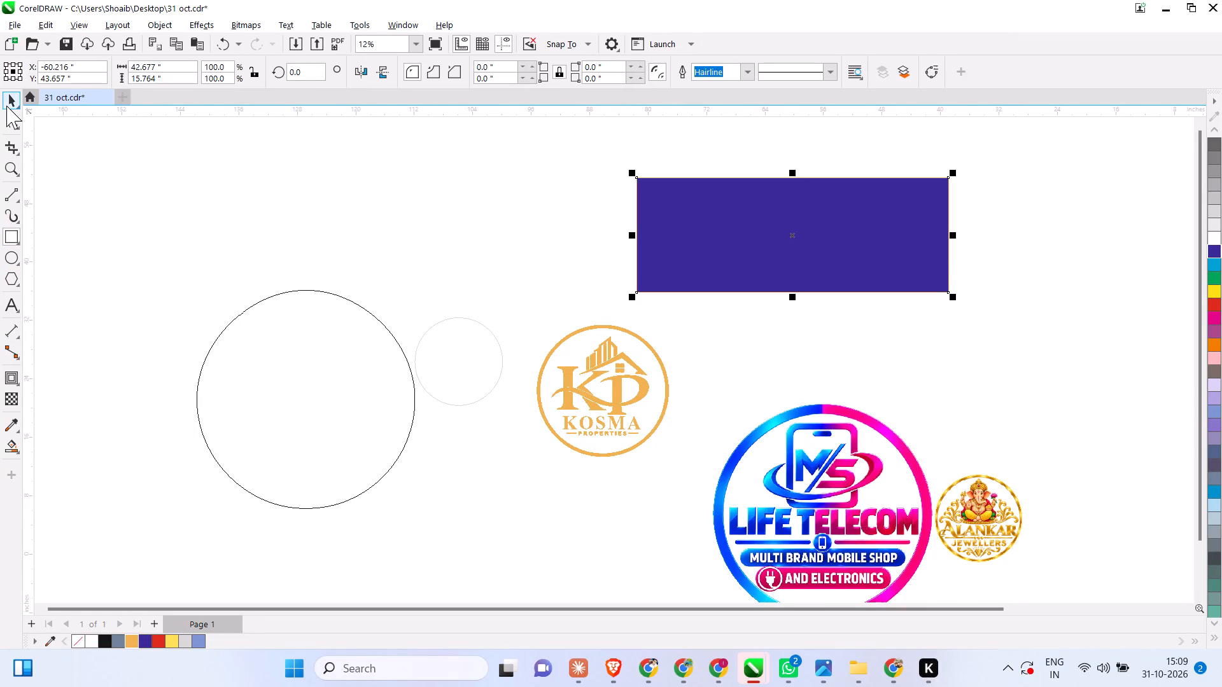
click(6, 106)
click(213, 181)
Move the blue rectangle about 30 inches to the right and 4.6 inches down, above and beyond the Alankar Jewellers logo.
click(688, 204)
scroll(775, 263, down, 4)
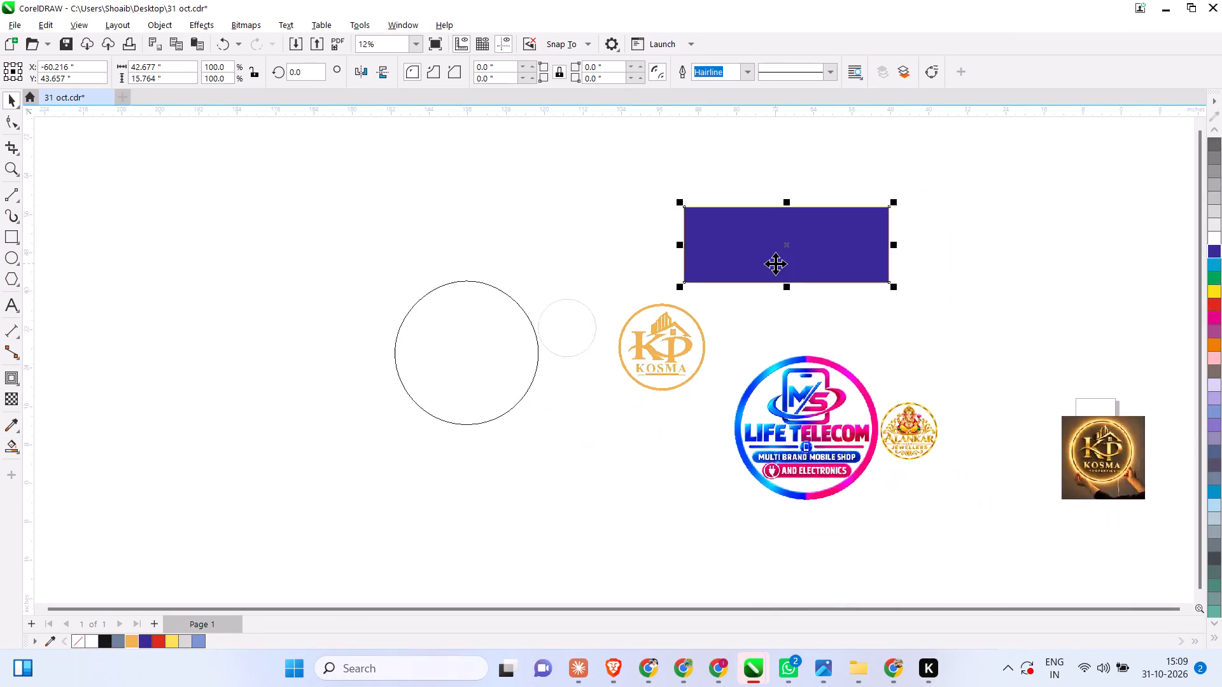
scroll(775, 263, down, 2)
scroll(818, 244, up, 5)
drag(789, 250, 978, 277)
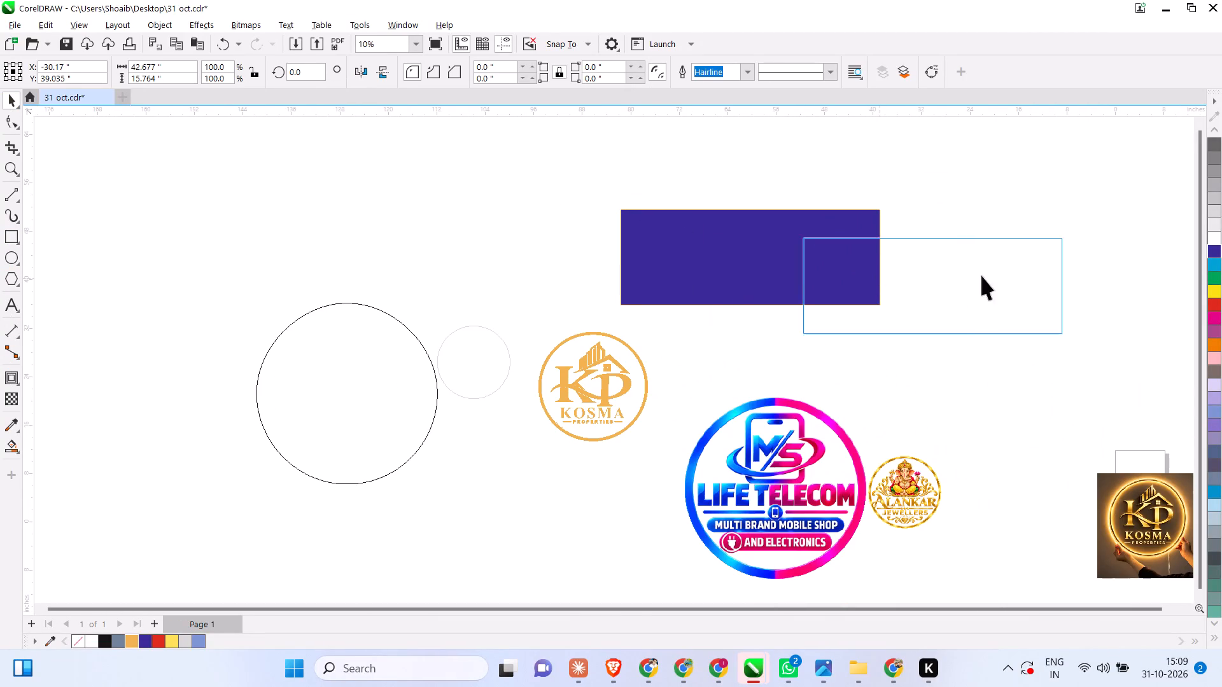
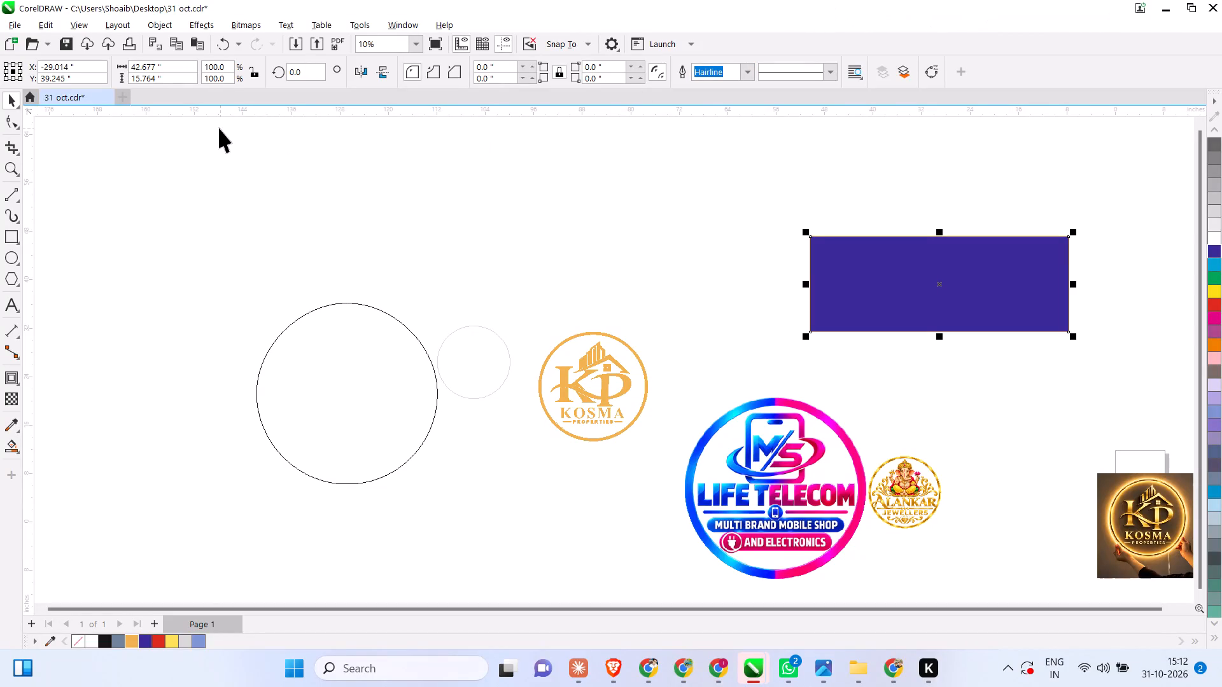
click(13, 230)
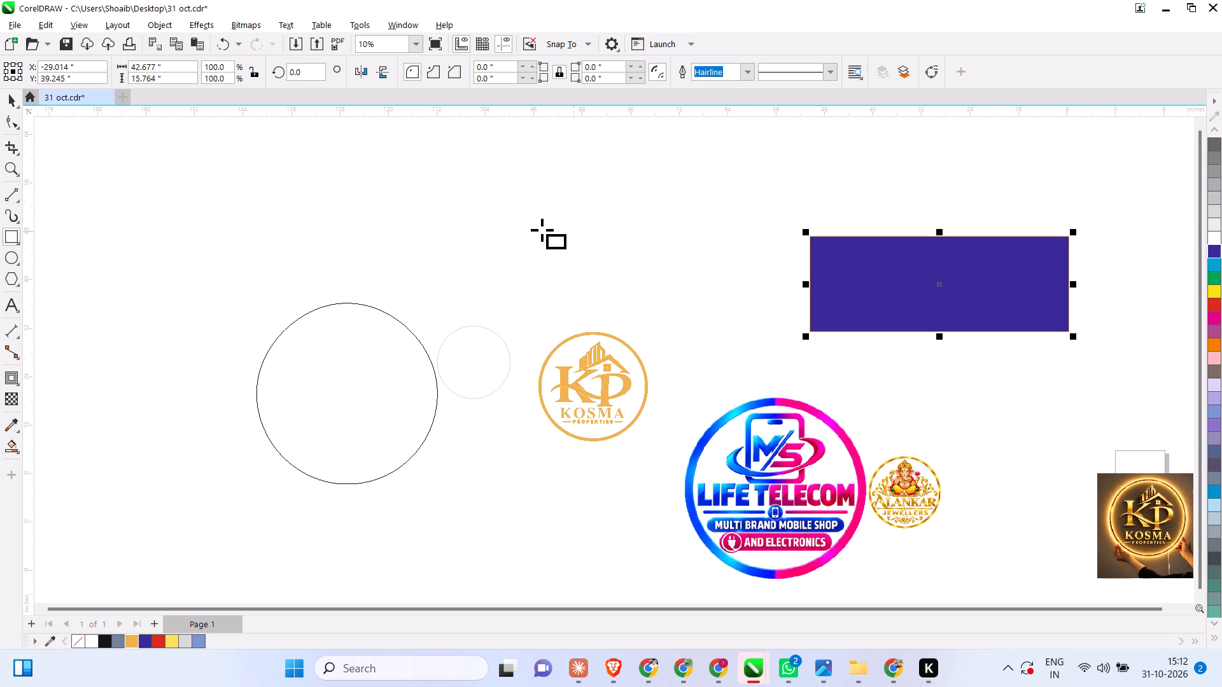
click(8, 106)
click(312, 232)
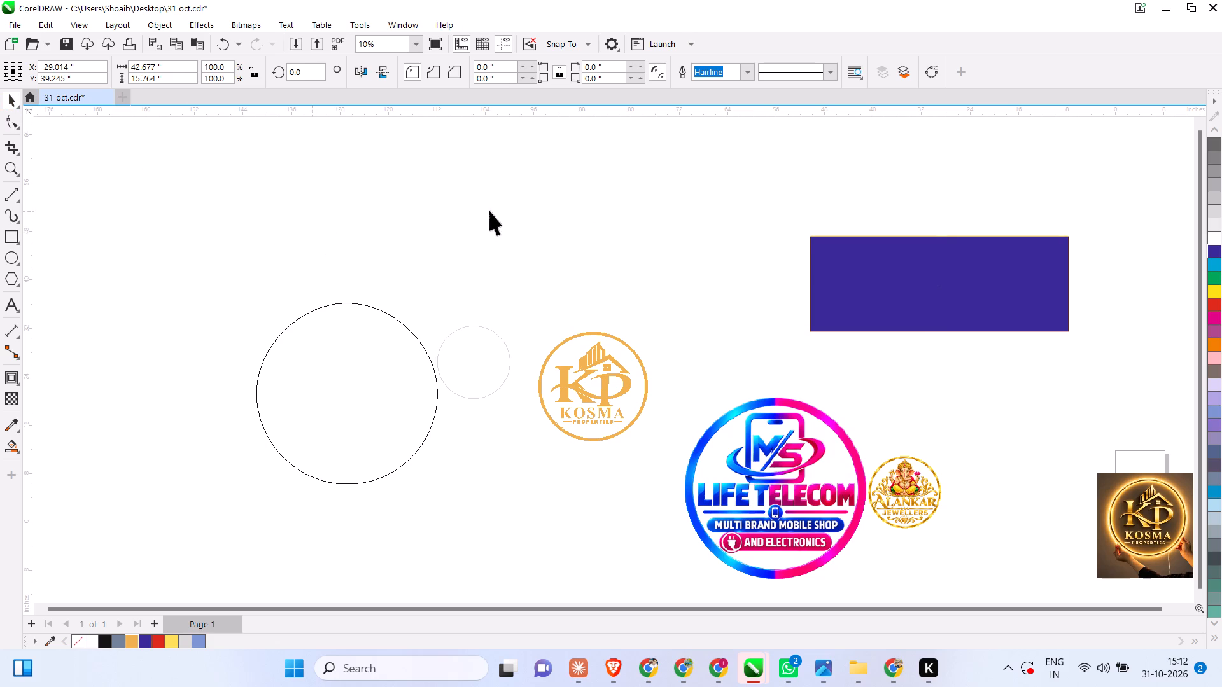
Move the blue rectangle about 53 inches left and 13 inches up, above the Kosma Properties logo.
click(890, 290)
drag(890, 290, 568, 212)
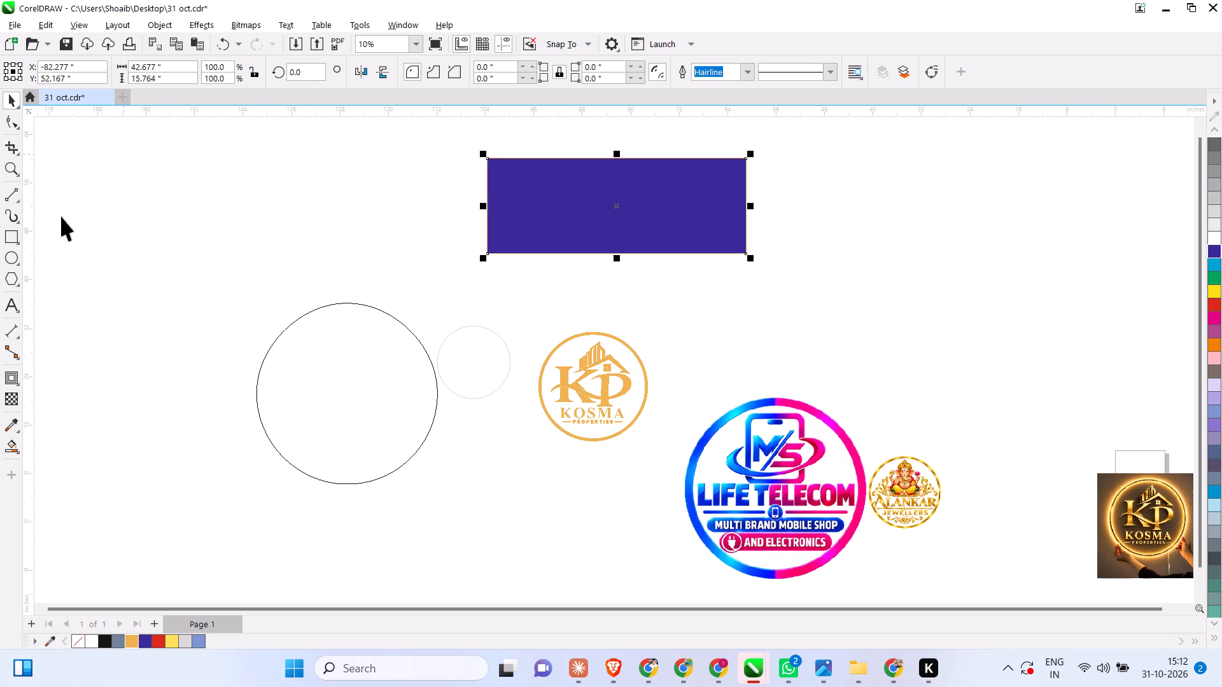
Set the blue rectangle's width to 48 inches.
click(298, 193)
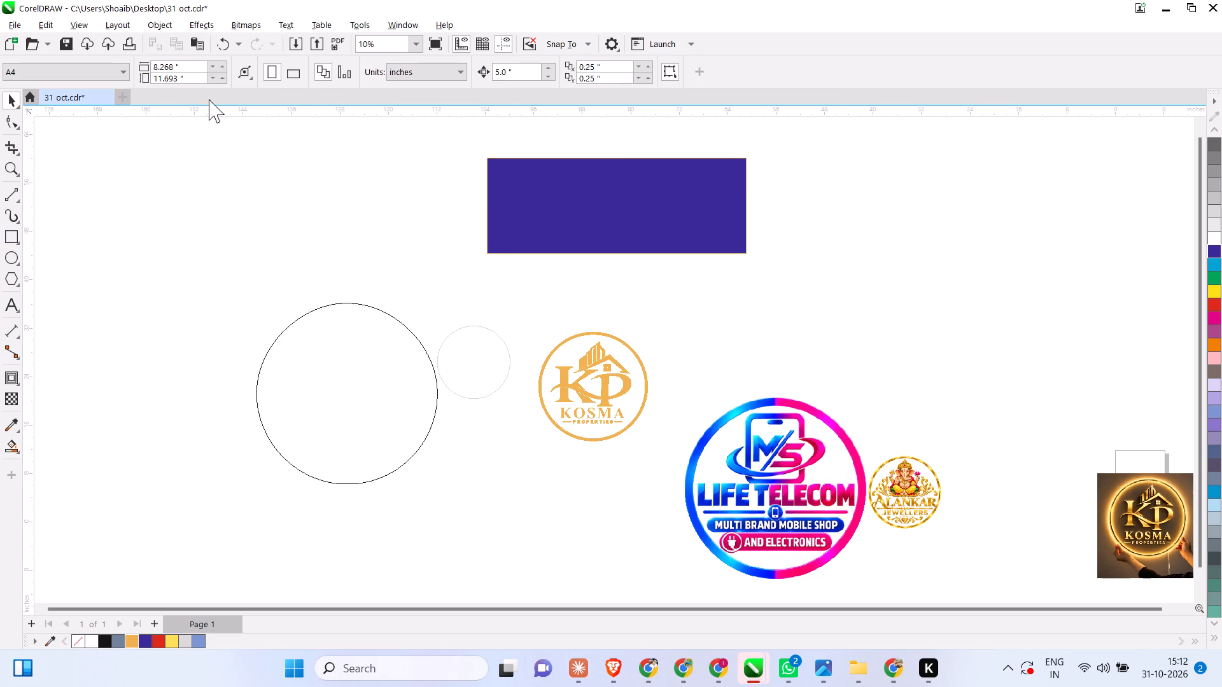
click(185, 60)
click(523, 183)
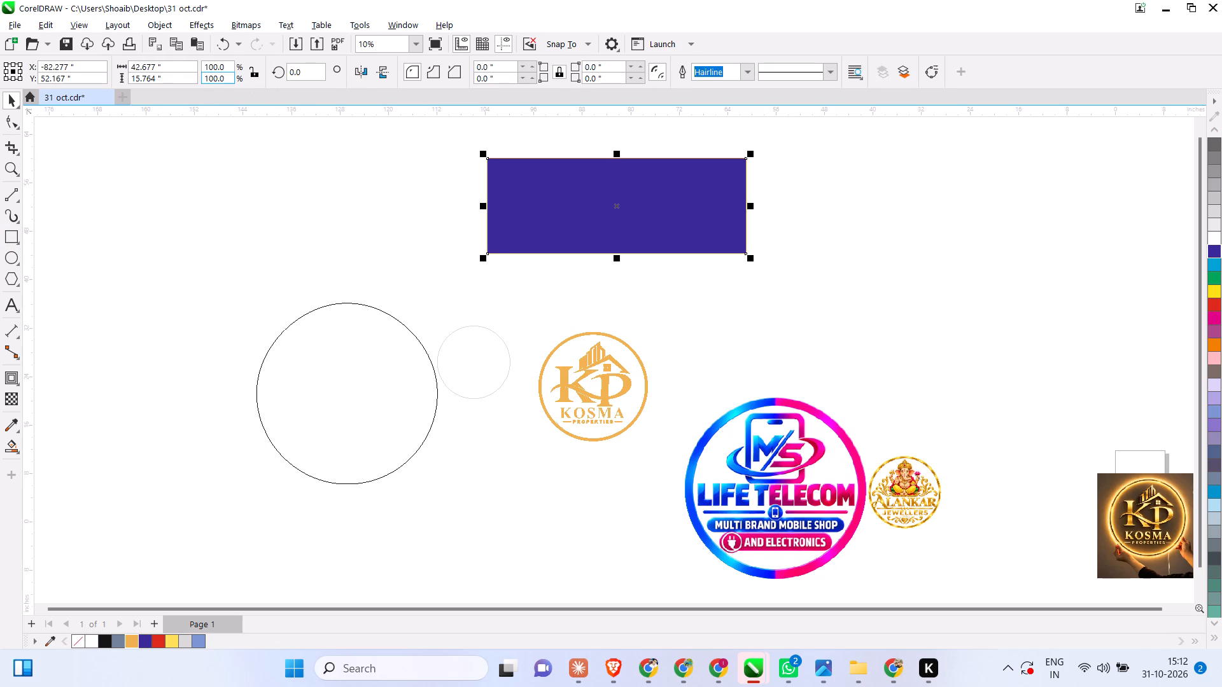
drag(172, 71, 26, 69)
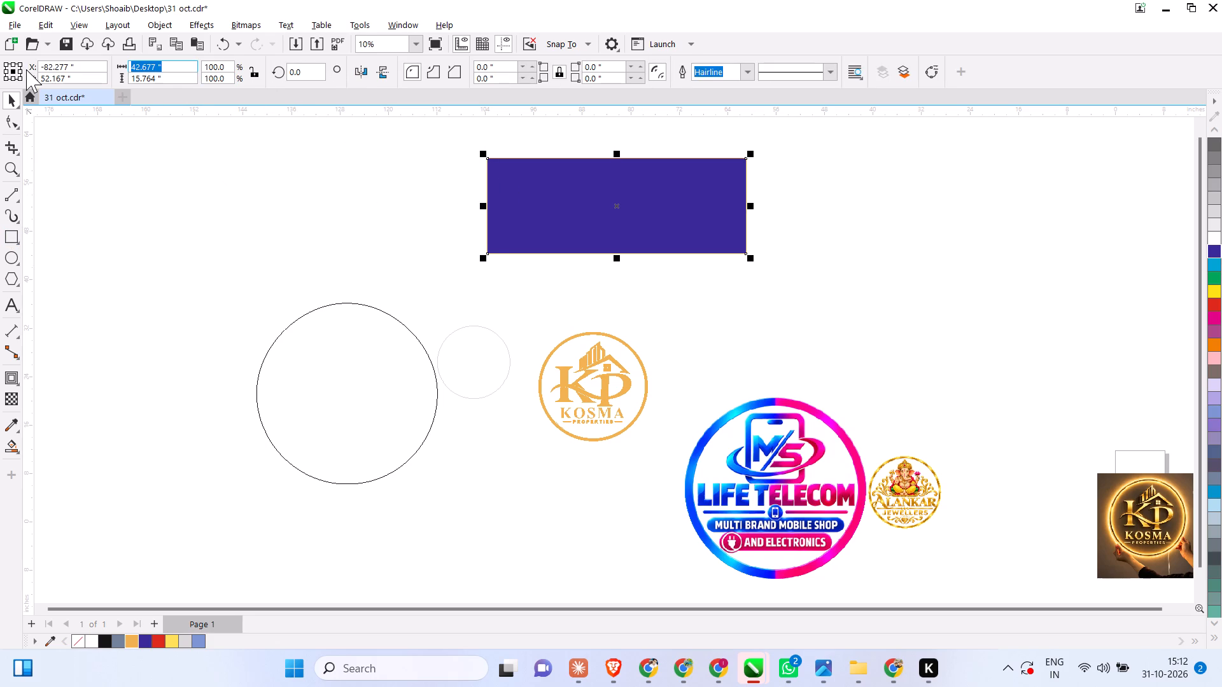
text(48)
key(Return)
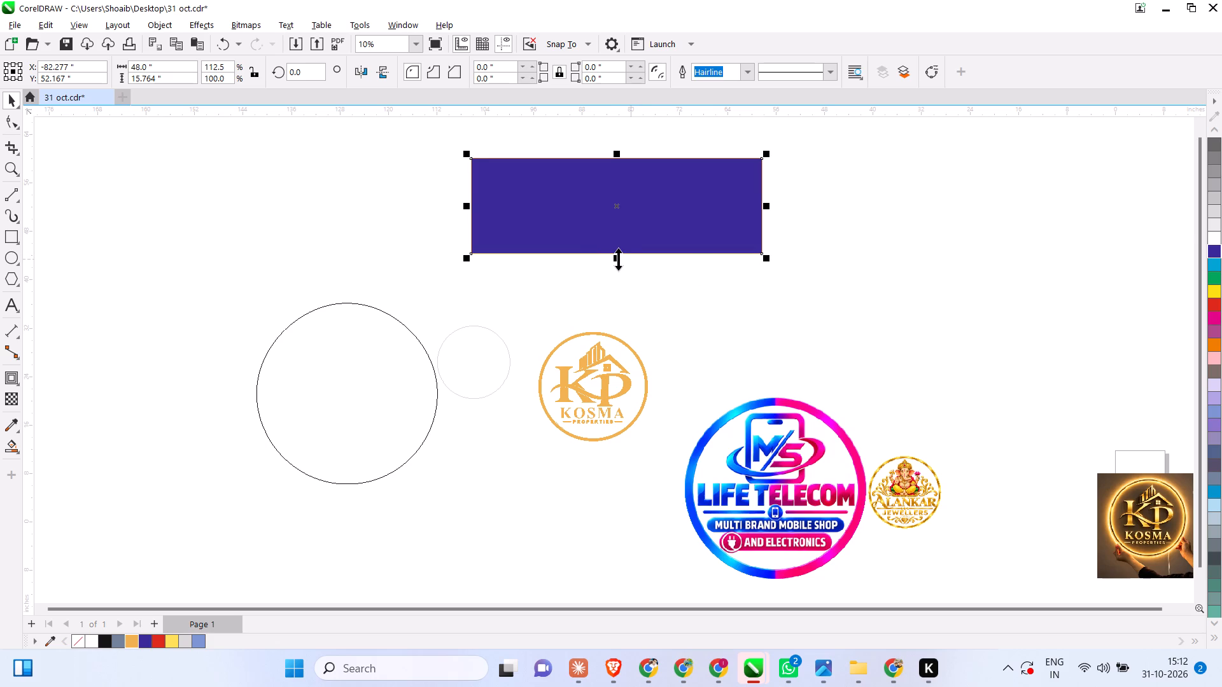
Stretch the blue rectangle to about 23.3 inches high and shift it about 15 inches right, above the Kosma and Life Telecom logos.
drag(618, 259, 631, 304)
click(616, 236)
drag(616, 236, 654, 245)
click(654, 245)
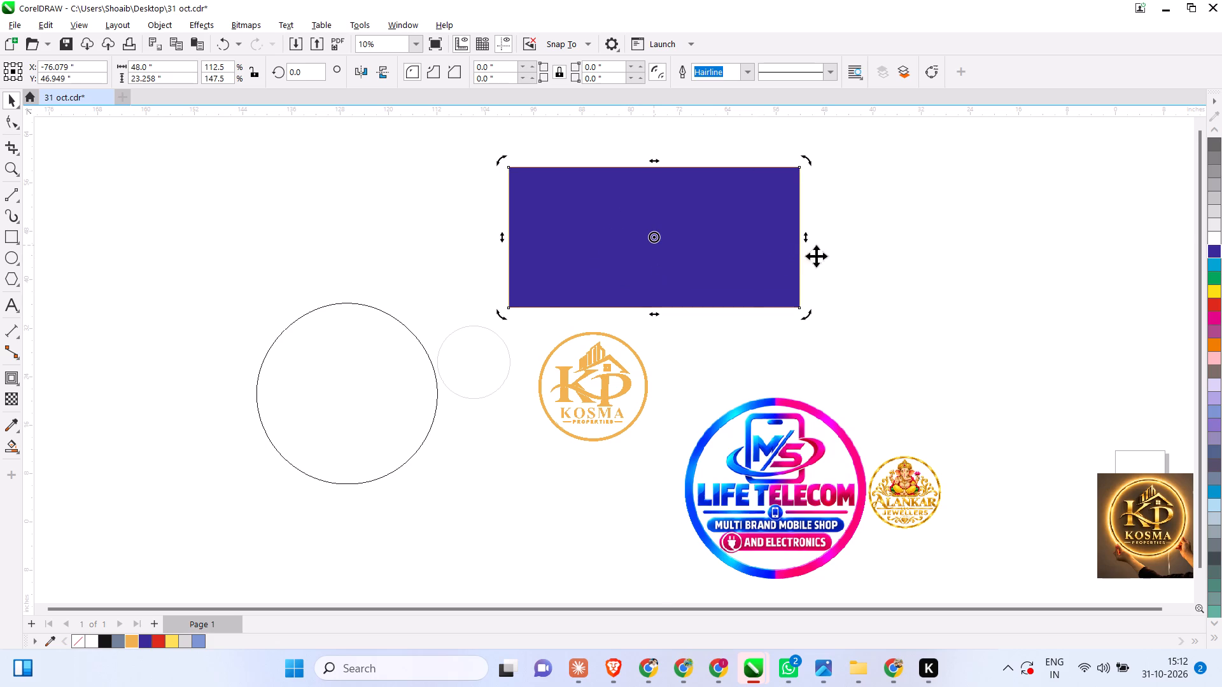
drag(775, 244, 828, 242)
click(999, 230)
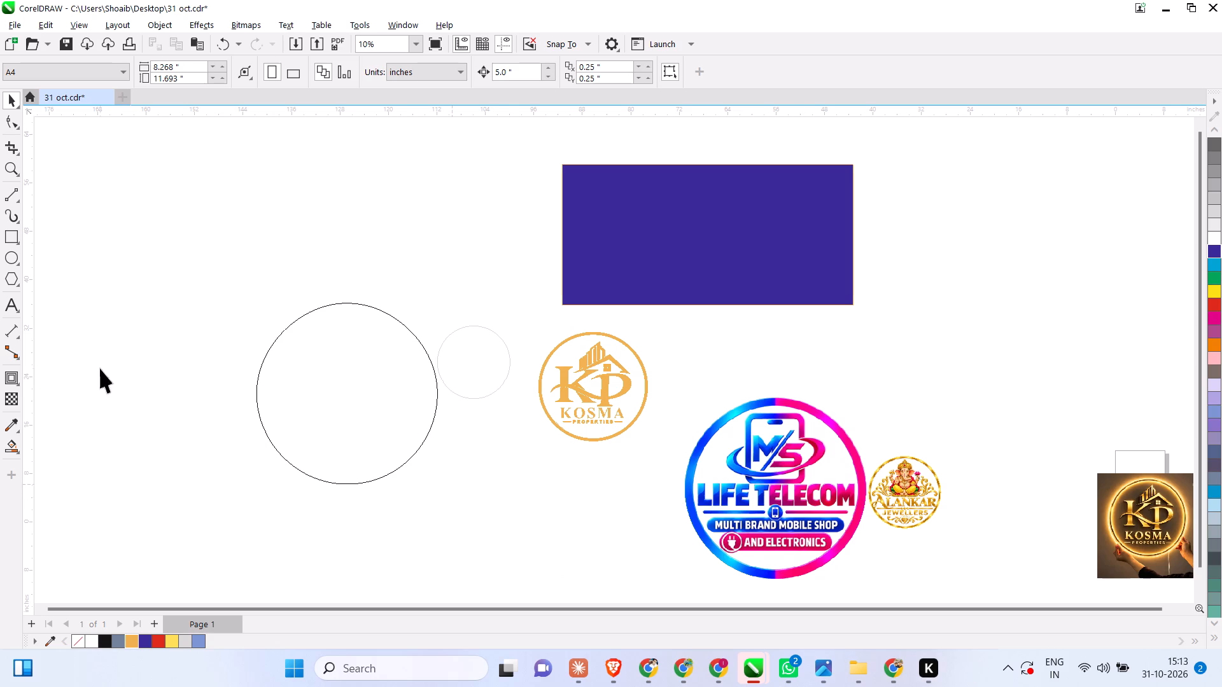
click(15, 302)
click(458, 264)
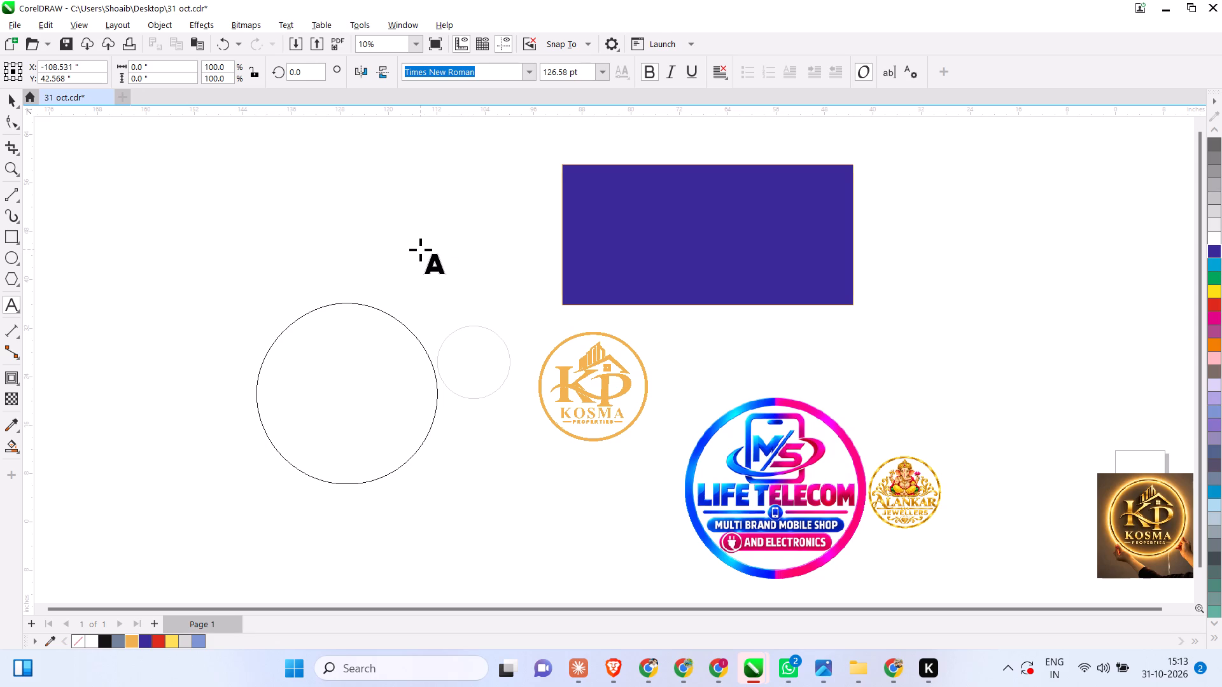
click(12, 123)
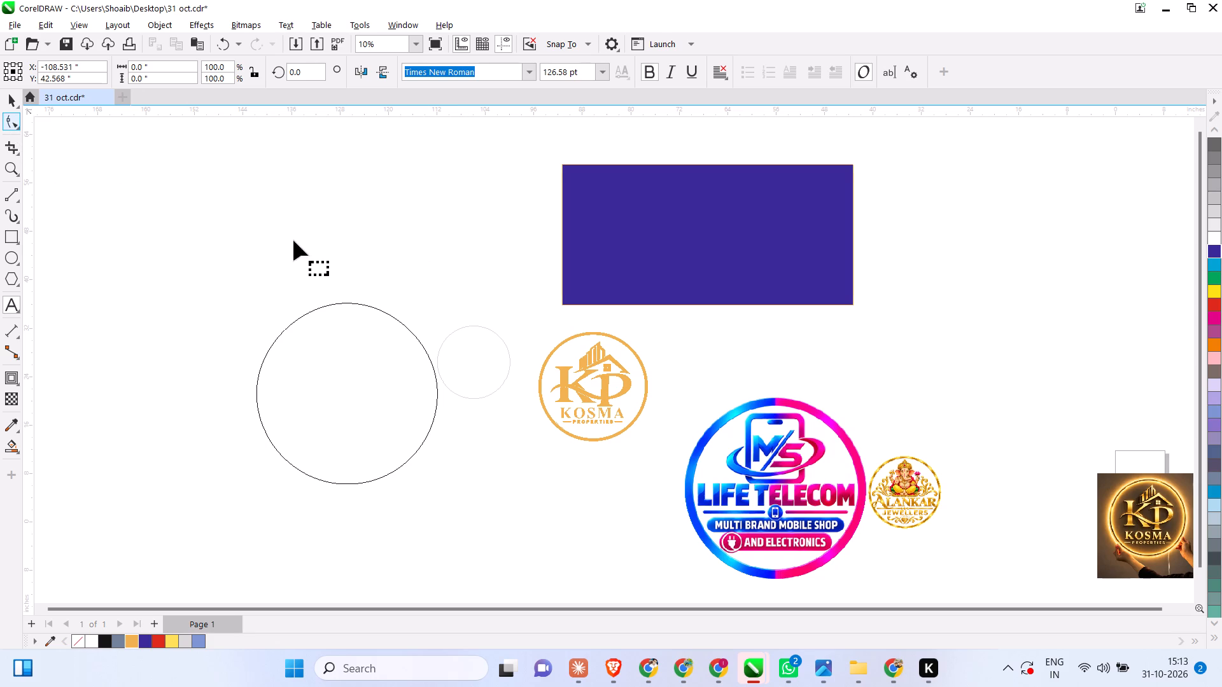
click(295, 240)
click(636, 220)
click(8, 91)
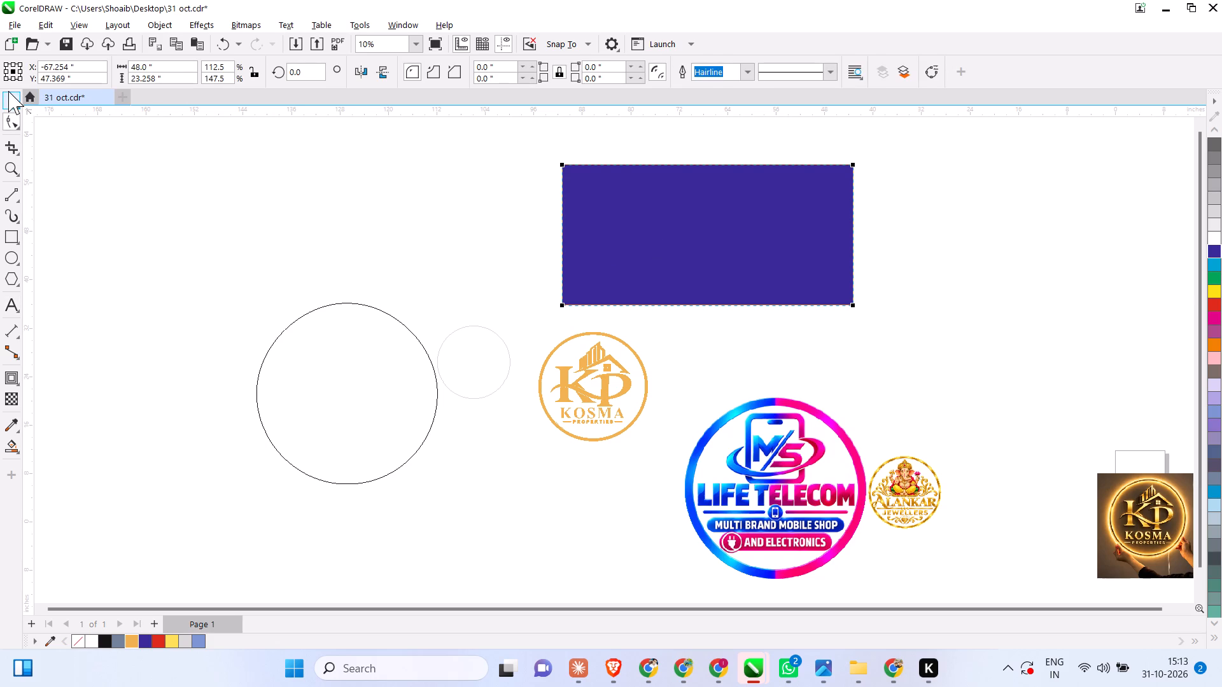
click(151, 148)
Remove the blue fill from the 48-inch-wide rectangle, leaving only its outline.
click(706, 247)
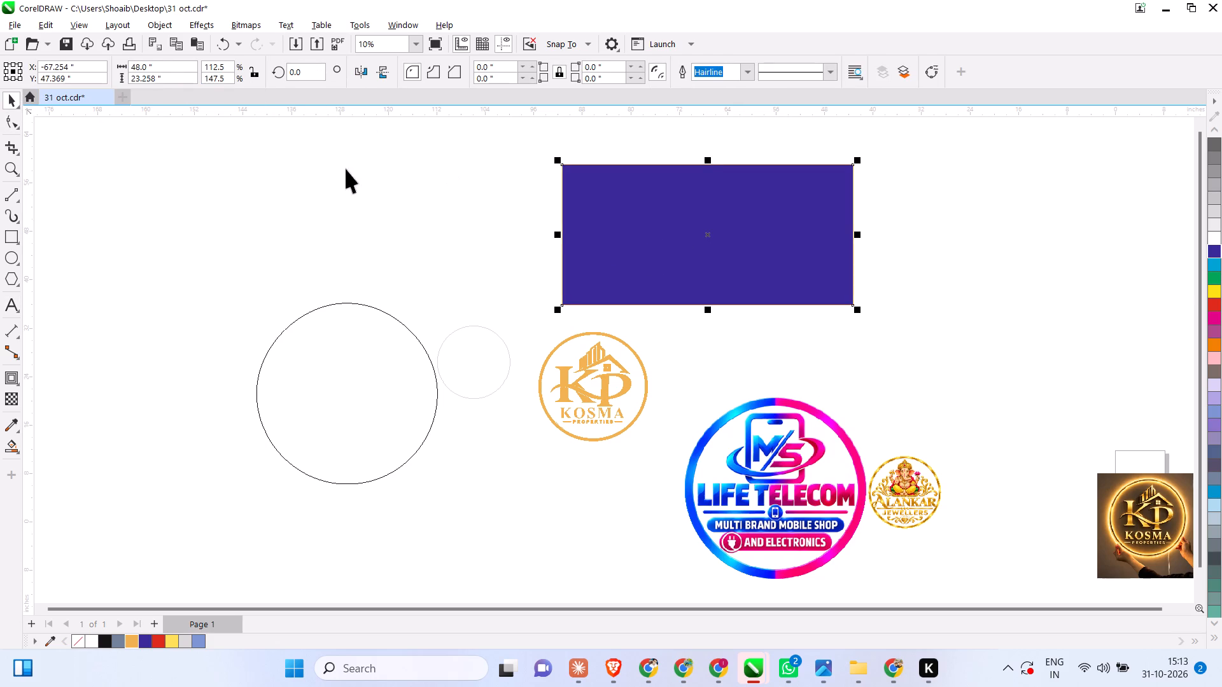
scroll(1221, 182, up, 20)
scroll(1221, 182, up, 7)
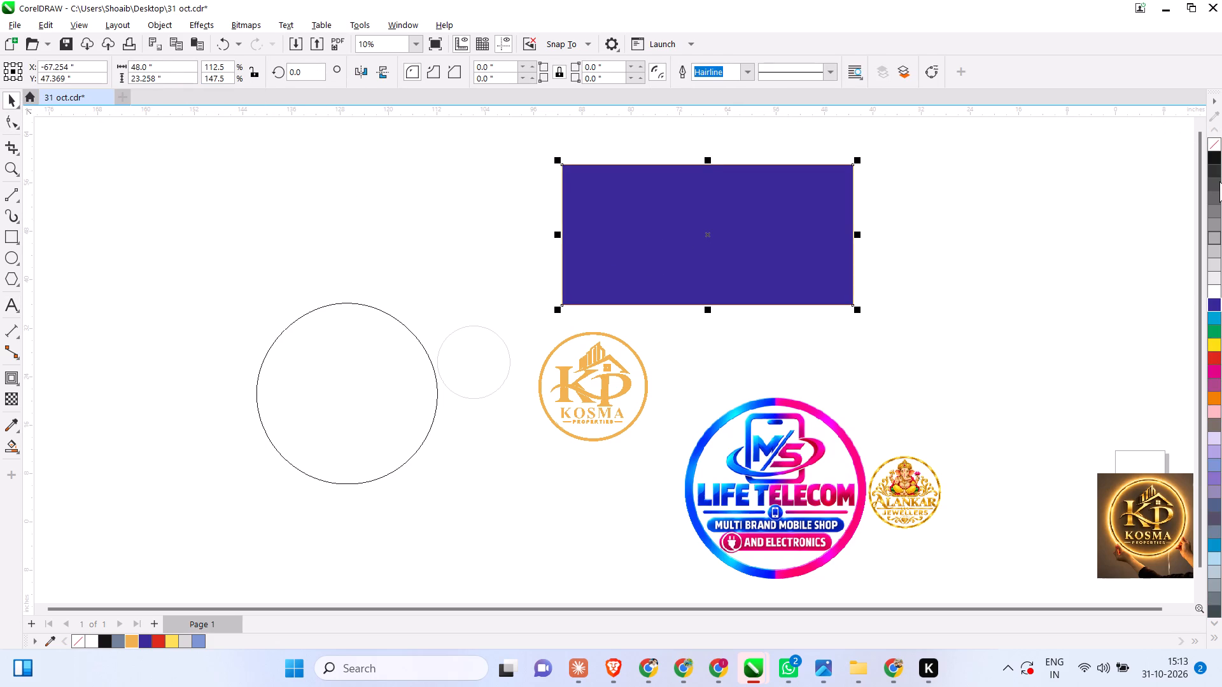
click(1211, 147)
click(997, 274)
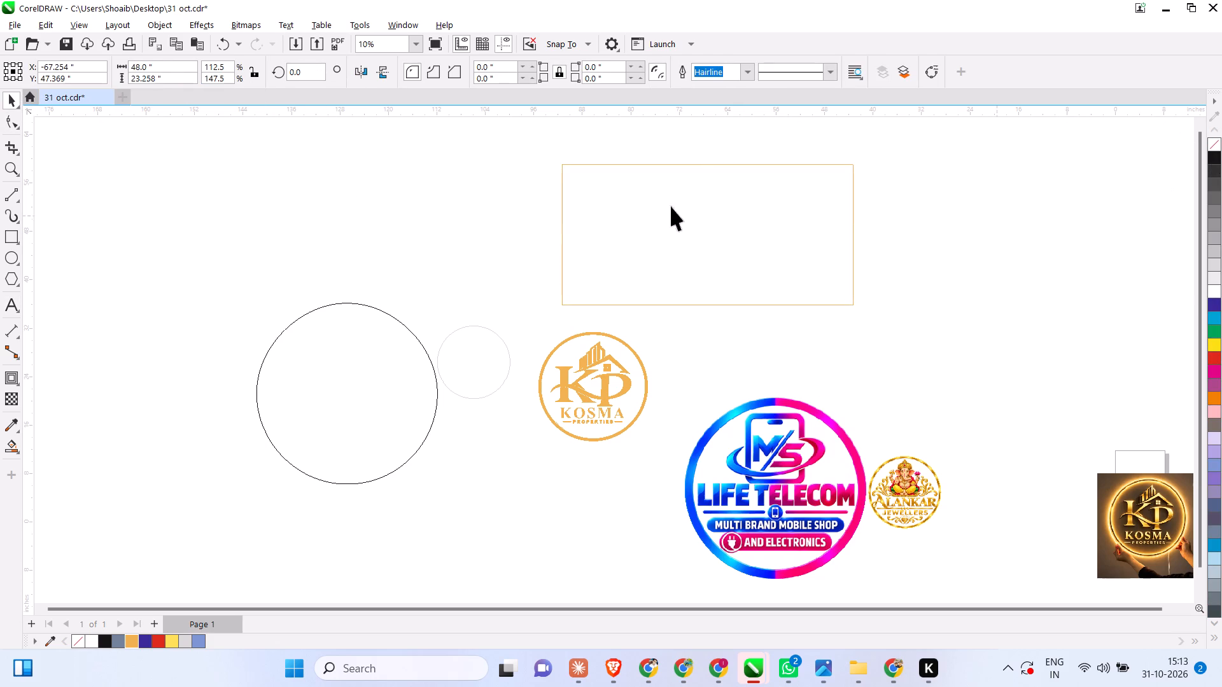
Add the customer's full name in capitals as Times New Roman text above the large circle.
drag(473, 148, 946, 347)
click(18, 306)
click(252, 247)
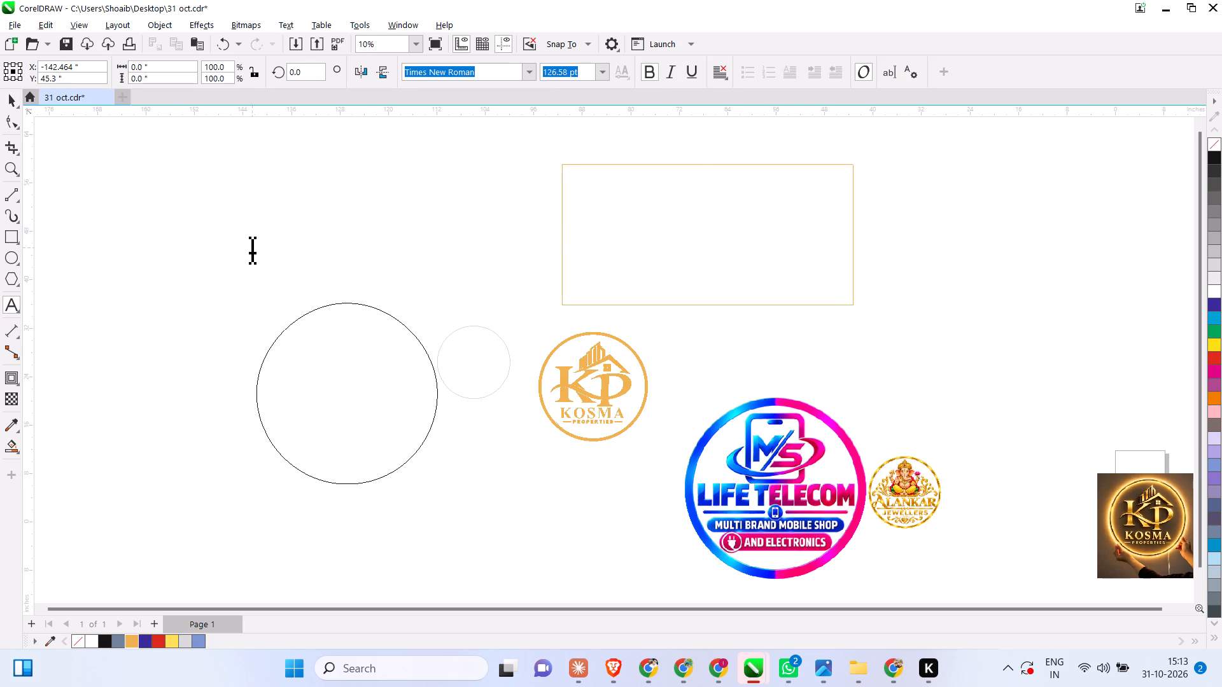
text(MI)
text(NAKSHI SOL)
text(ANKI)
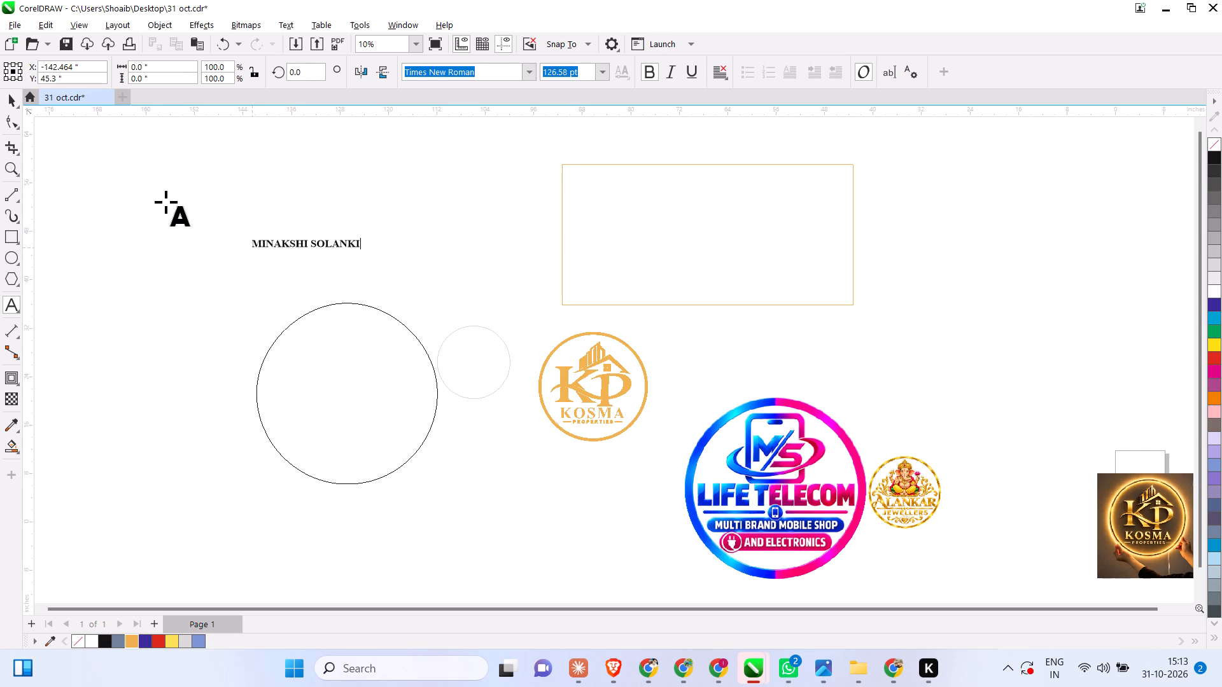
Enlarge the name text to about 82 inches wide and place it so it starts at the outlined rectangle's left edge.
click(14, 103)
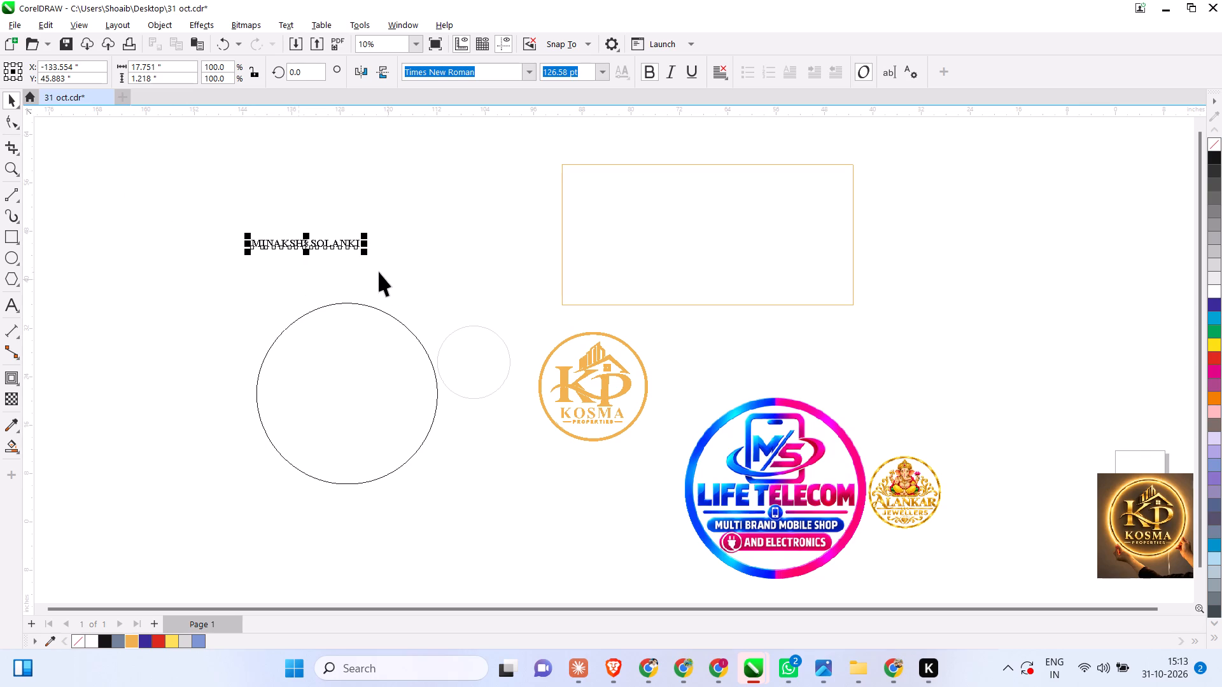
drag(364, 258, 754, 485)
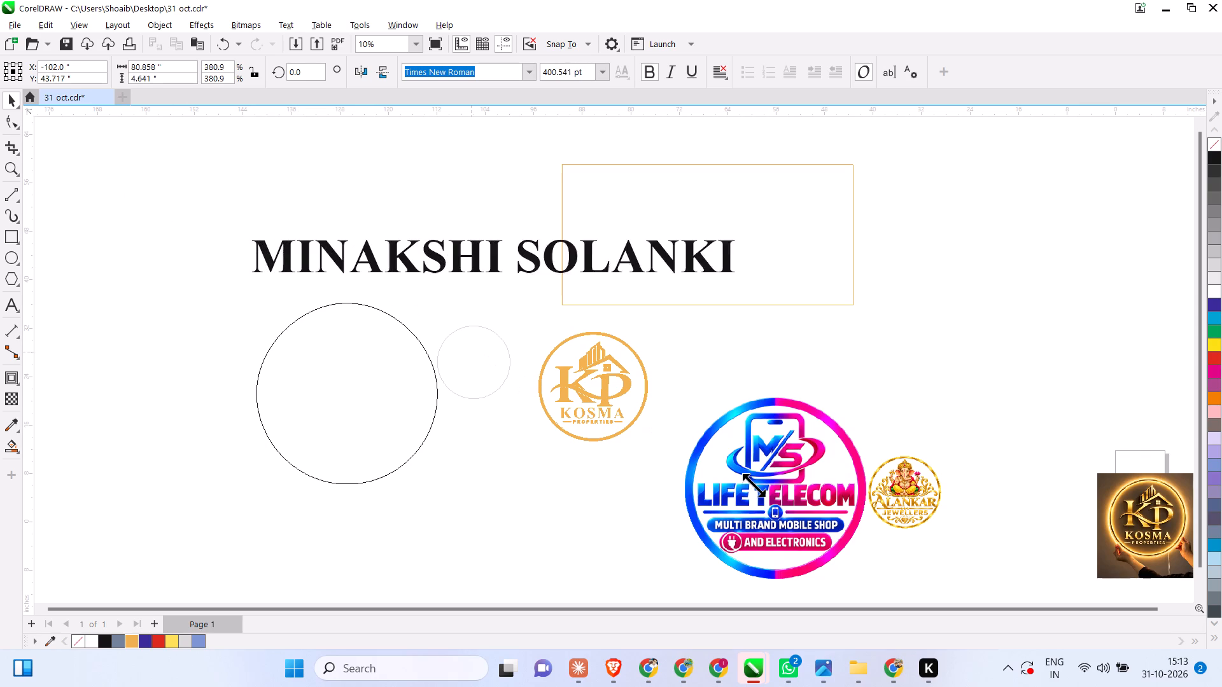
drag(754, 485, 754, 485)
drag(498, 251, 685, 233)
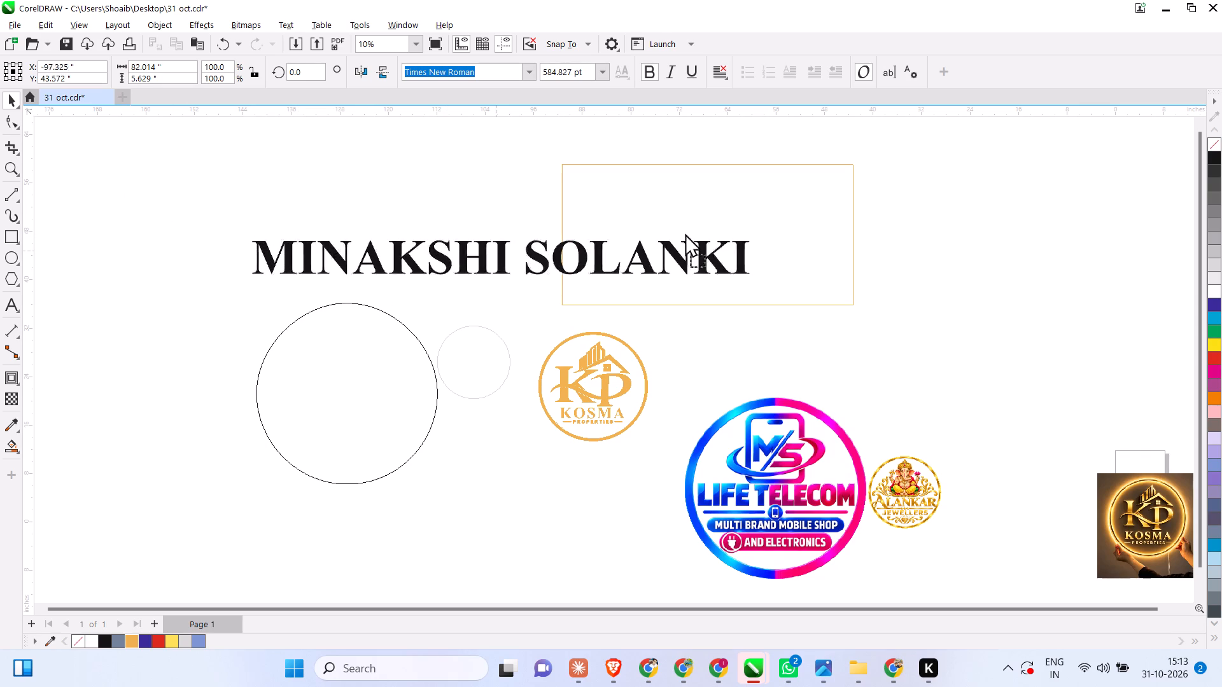
drag(685, 233, 808, 204)
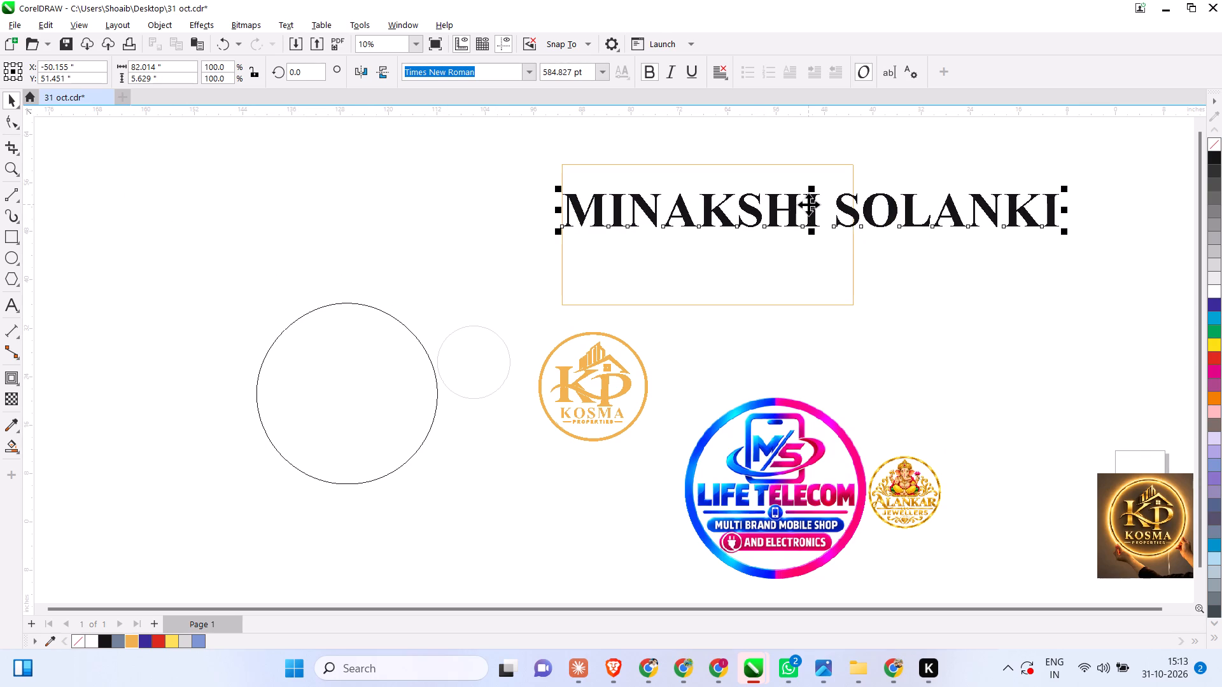
Break the name text apart into separate words and move the surname below the first name, ending near the rectangle's right edge.
key(ctrl+k)
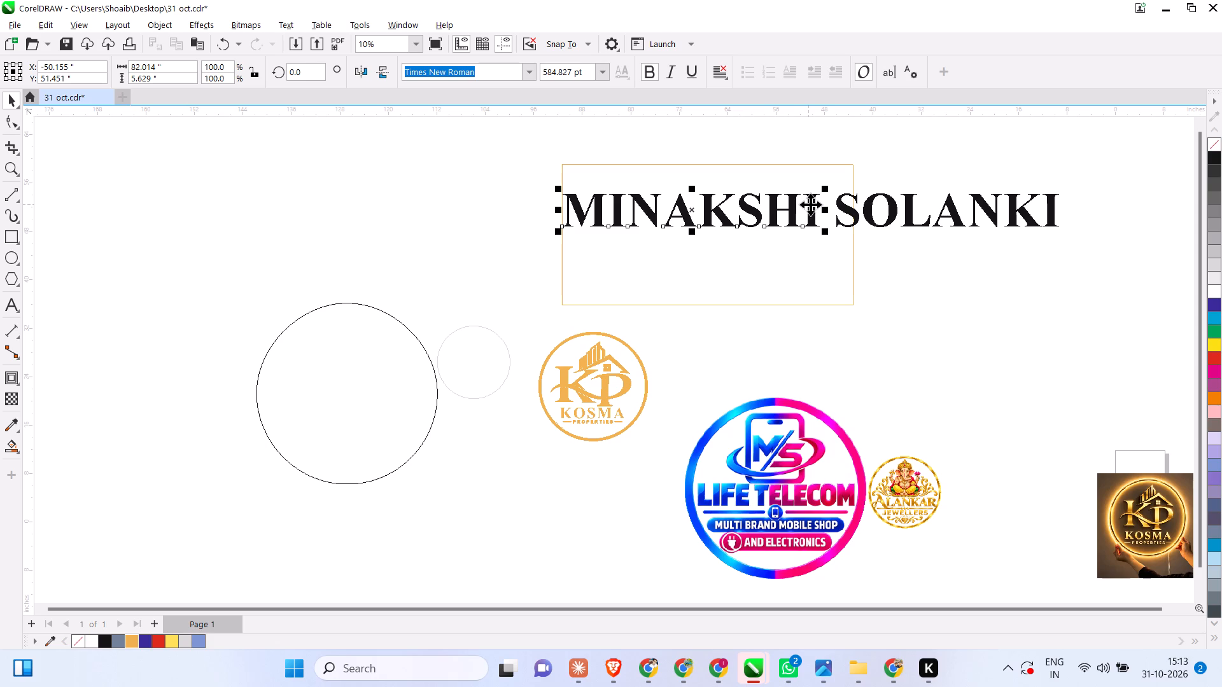
drag(1088, 172, 824, 254)
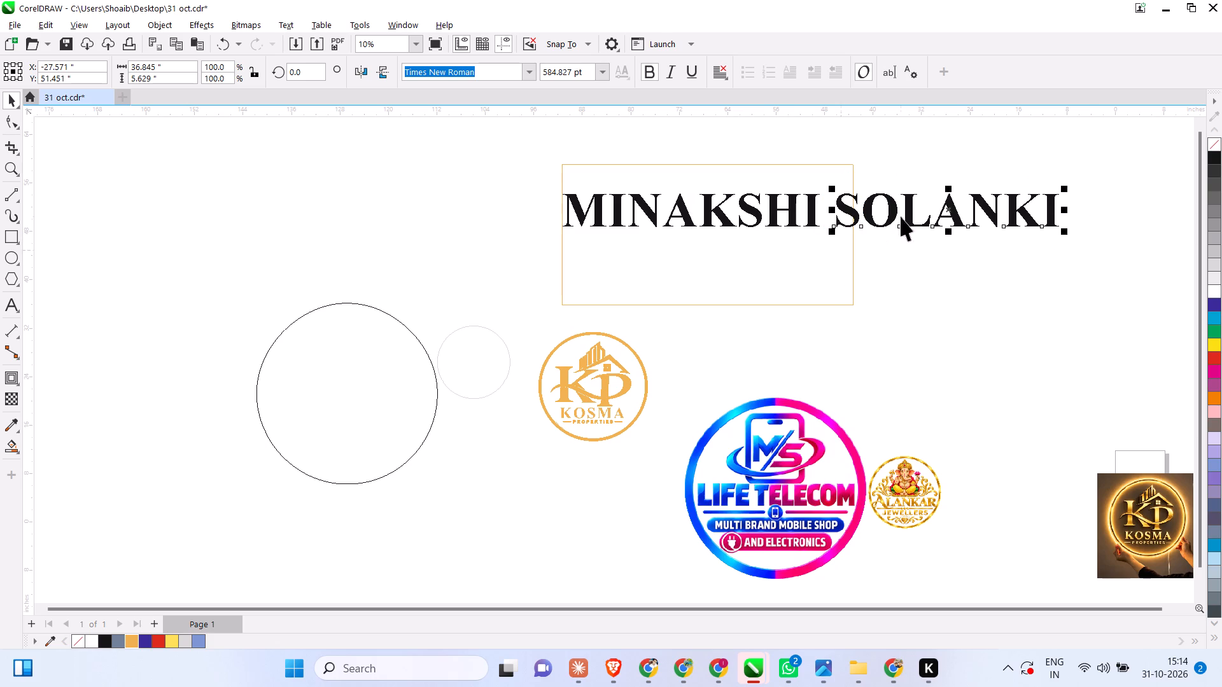
click(924, 206)
drag(1100, 195, 953, 250)
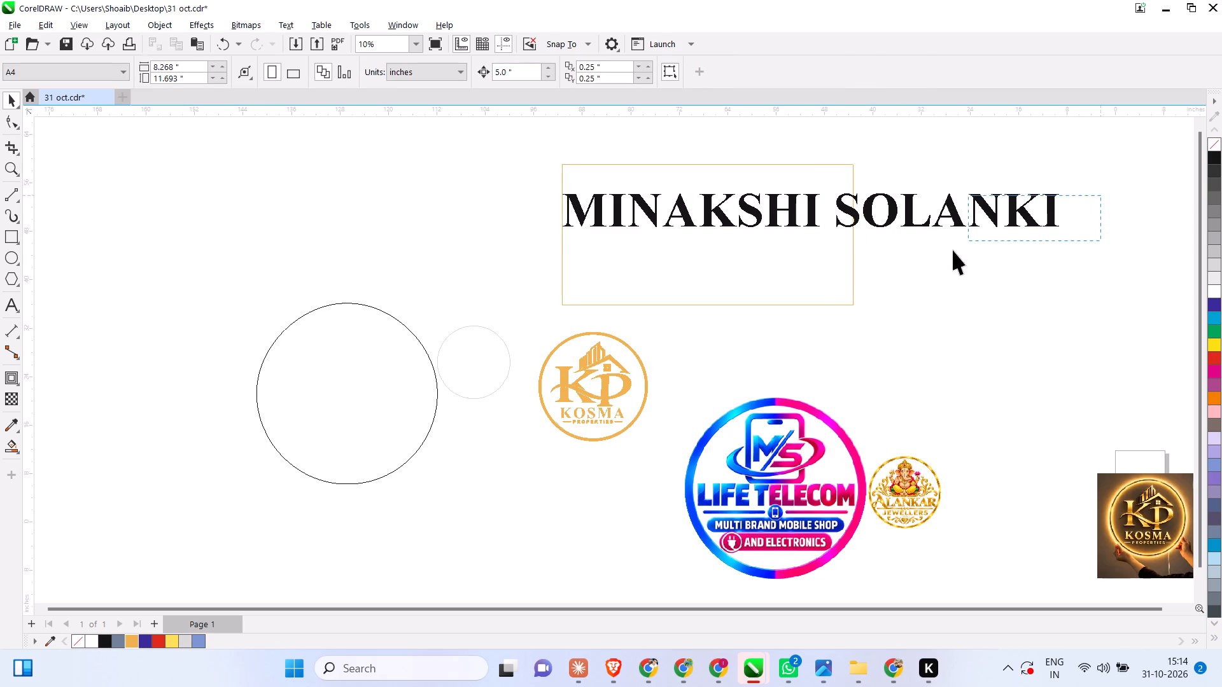
drag(953, 250, 950, 251)
drag(1067, 156, 835, 272)
drag(946, 207, 773, 269)
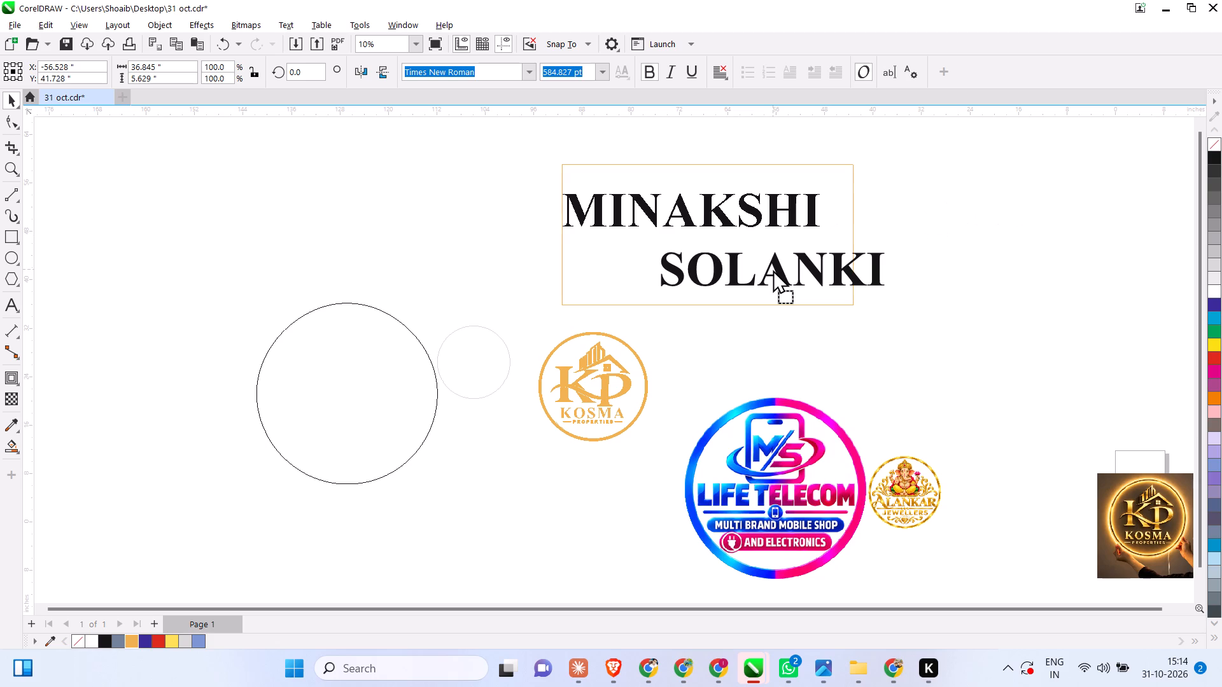
drag(773, 269, 736, 265)
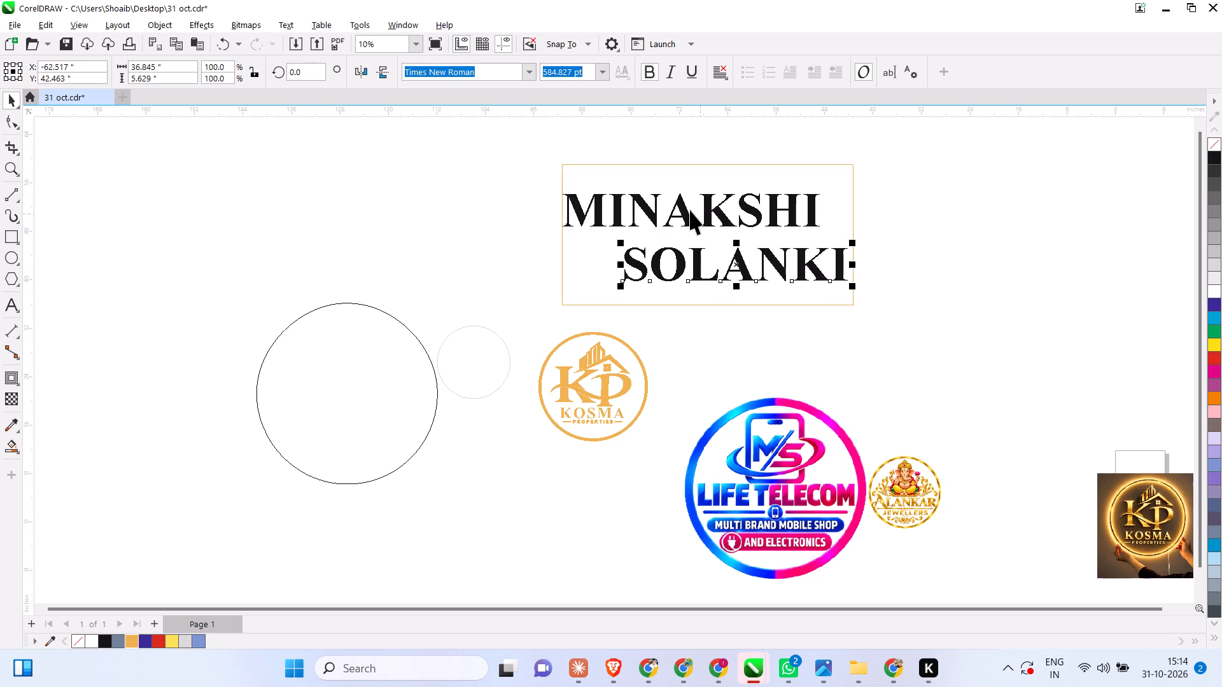
Set the height of the outlined rectangle around the name to 10 inches.
click(836, 164)
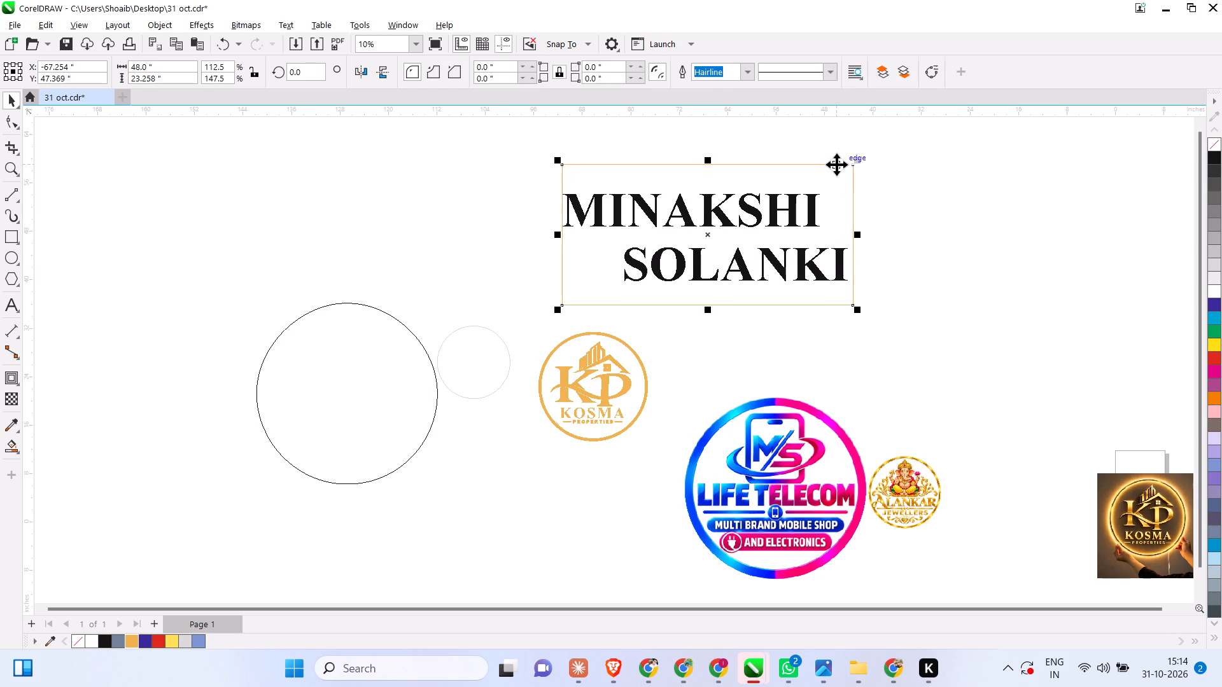
click(372, 177)
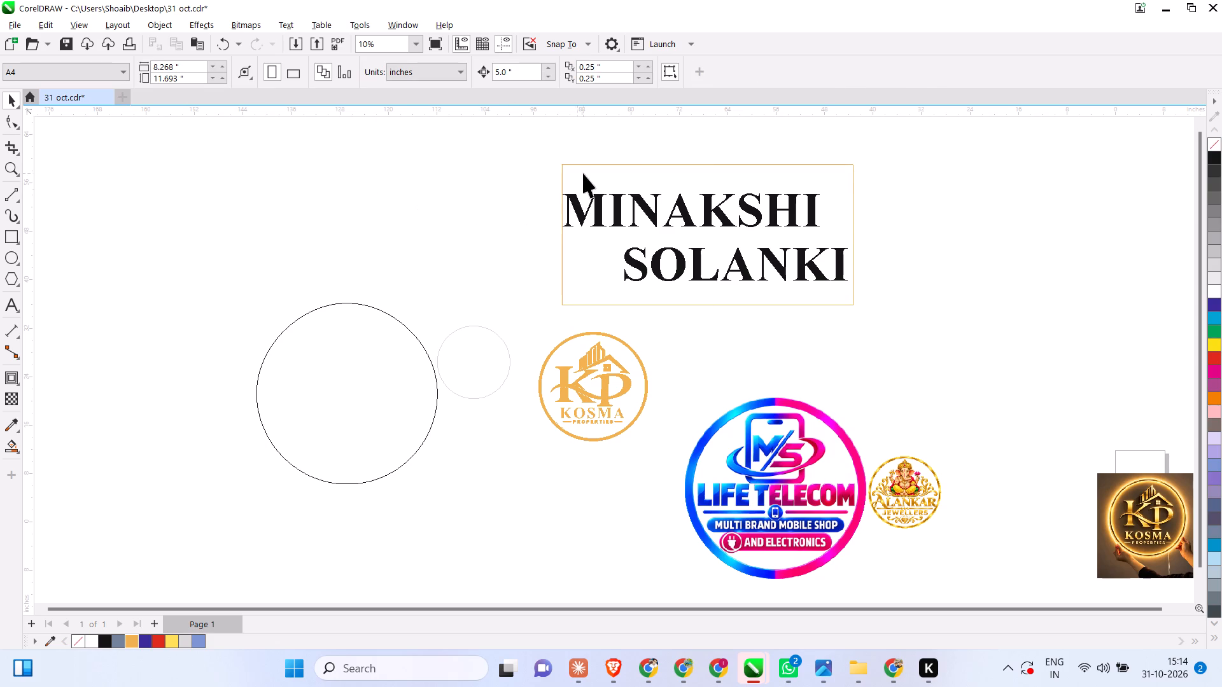
click(577, 164)
drag(169, 76, 127, 76)
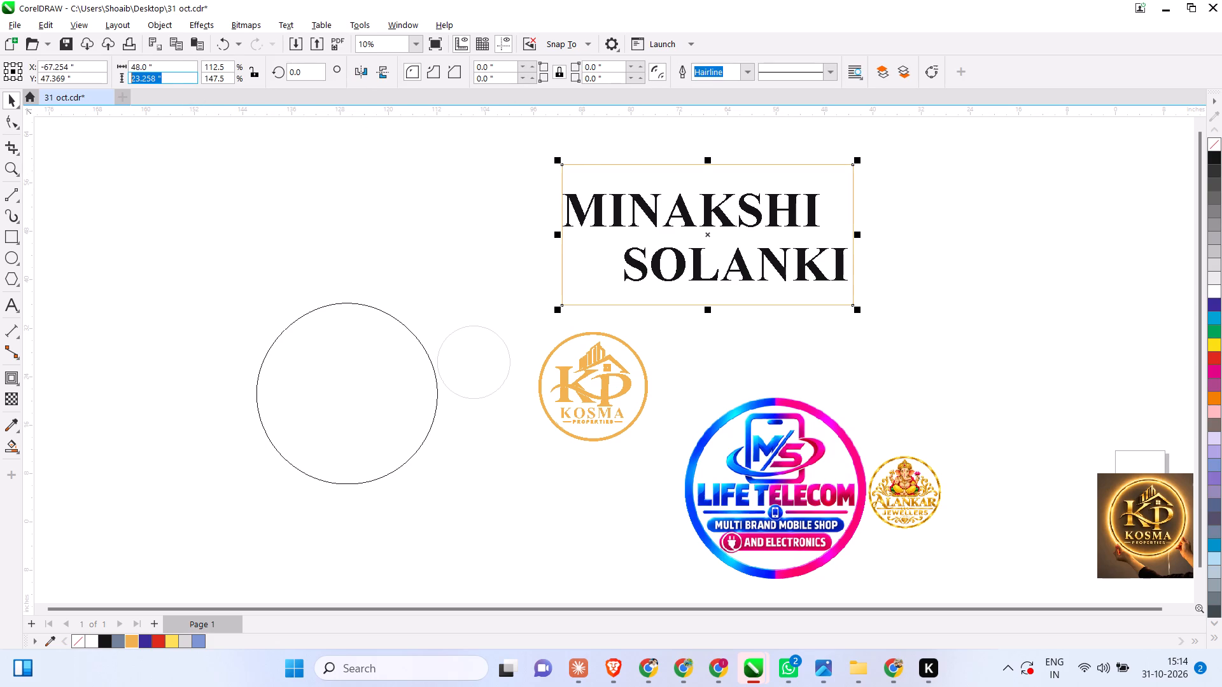
drag(127, 76, 50, 77)
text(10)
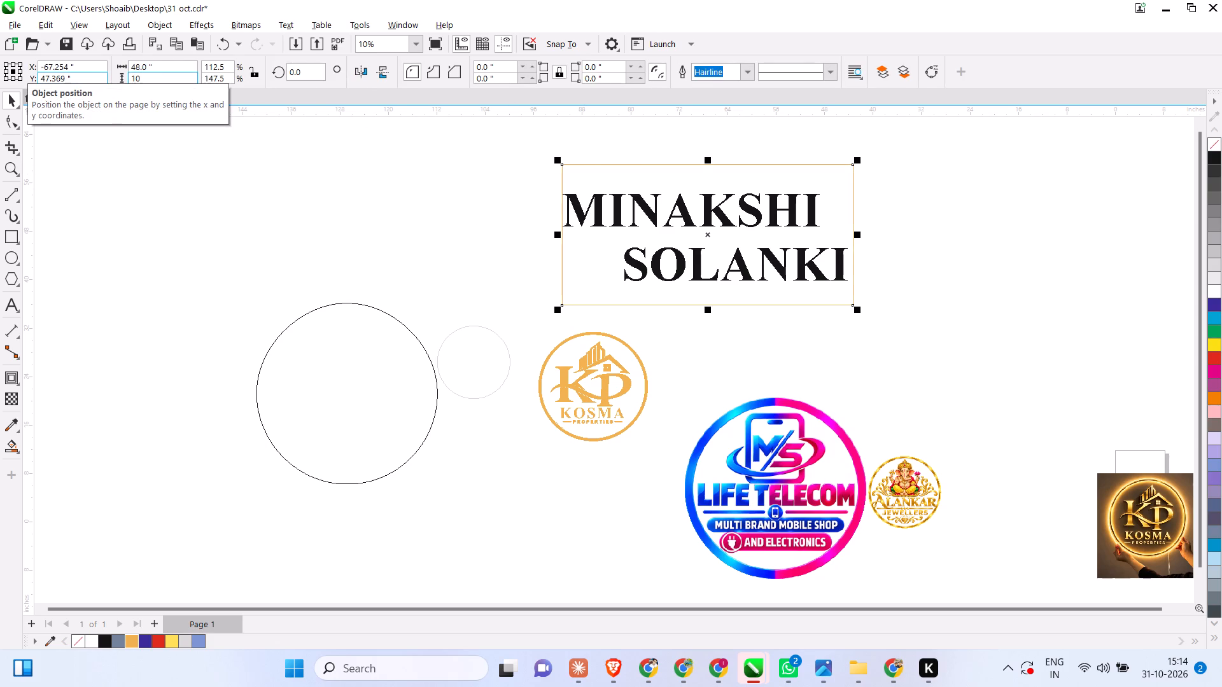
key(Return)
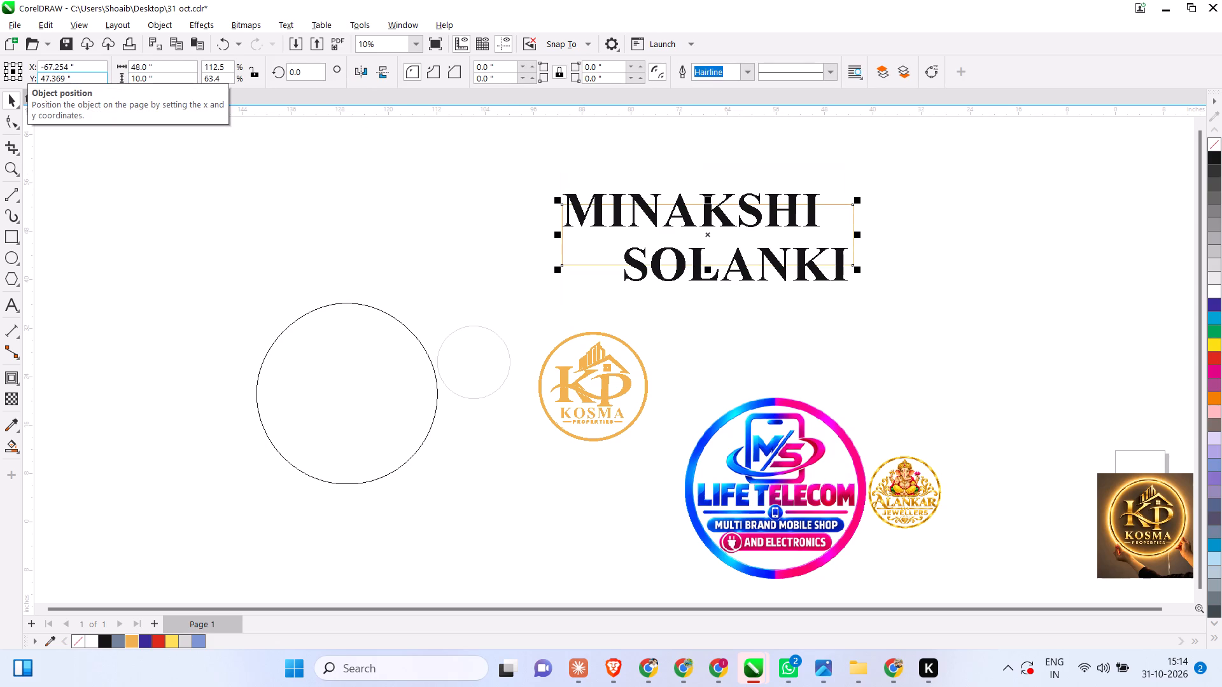
click(978, 156)
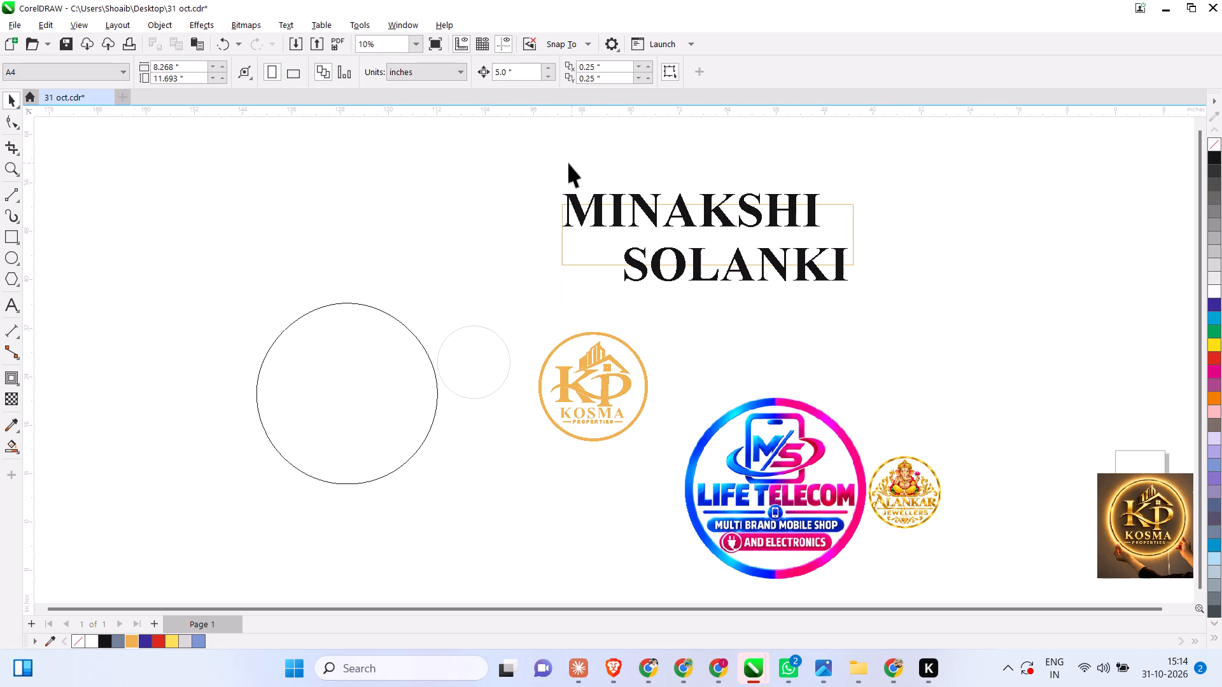
Shrink the first name proportionally to about 28.4 inches wide and place it inside the outlined rectangle's upper left area.
drag(536, 165, 843, 254)
scroll(758, 220, up, 3)
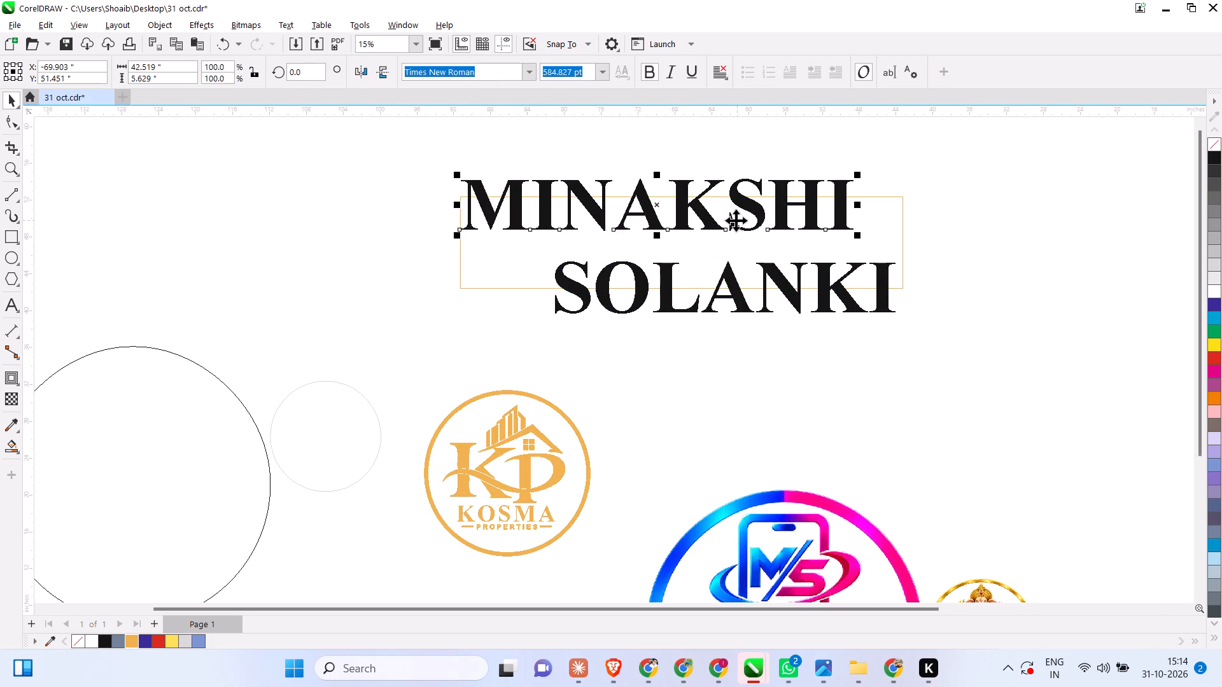
drag(859, 239, 827, 221)
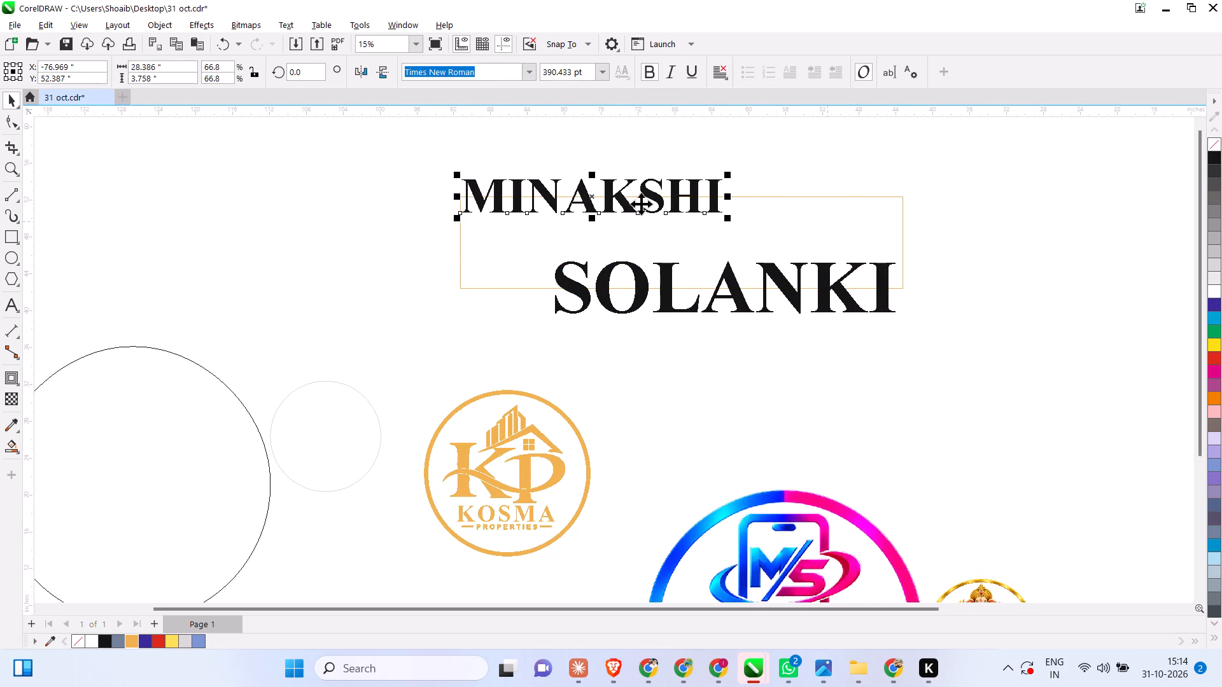
drag(593, 197, 605, 221)
Shrink the surname proportionally to about 21.8 inches wide and place it inside the outlined rectangle's lower right corner.
click(762, 289)
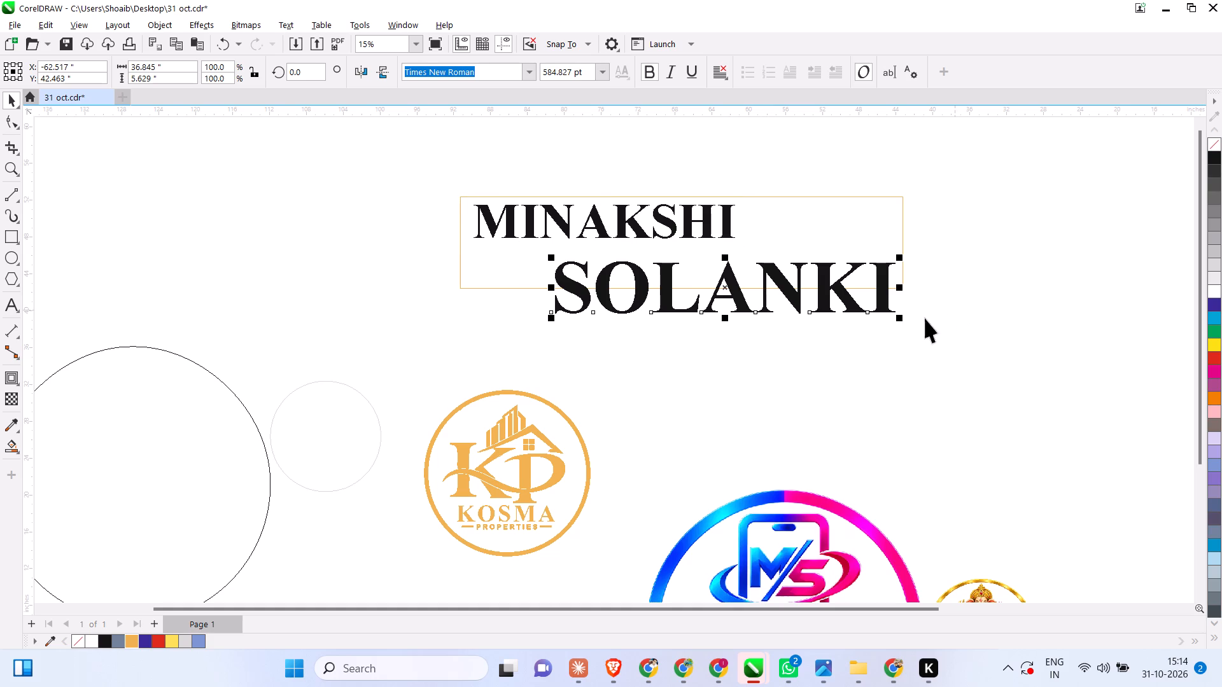
drag(900, 319, 868, 298)
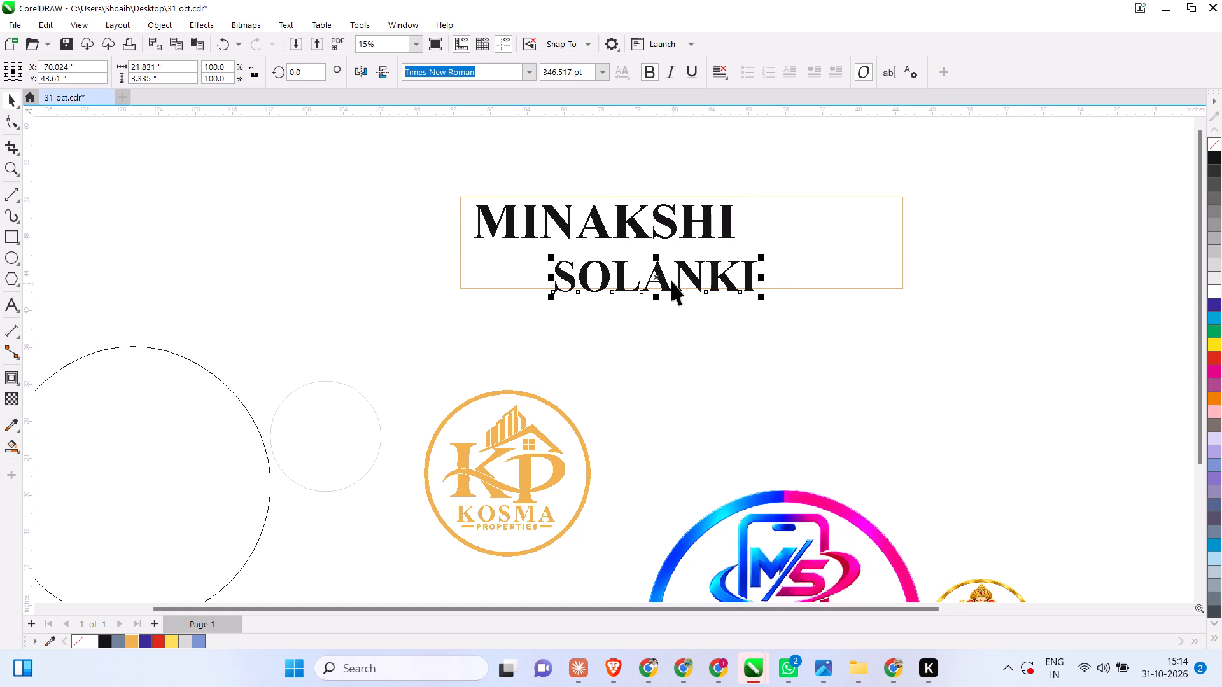
drag(661, 273, 785, 259)
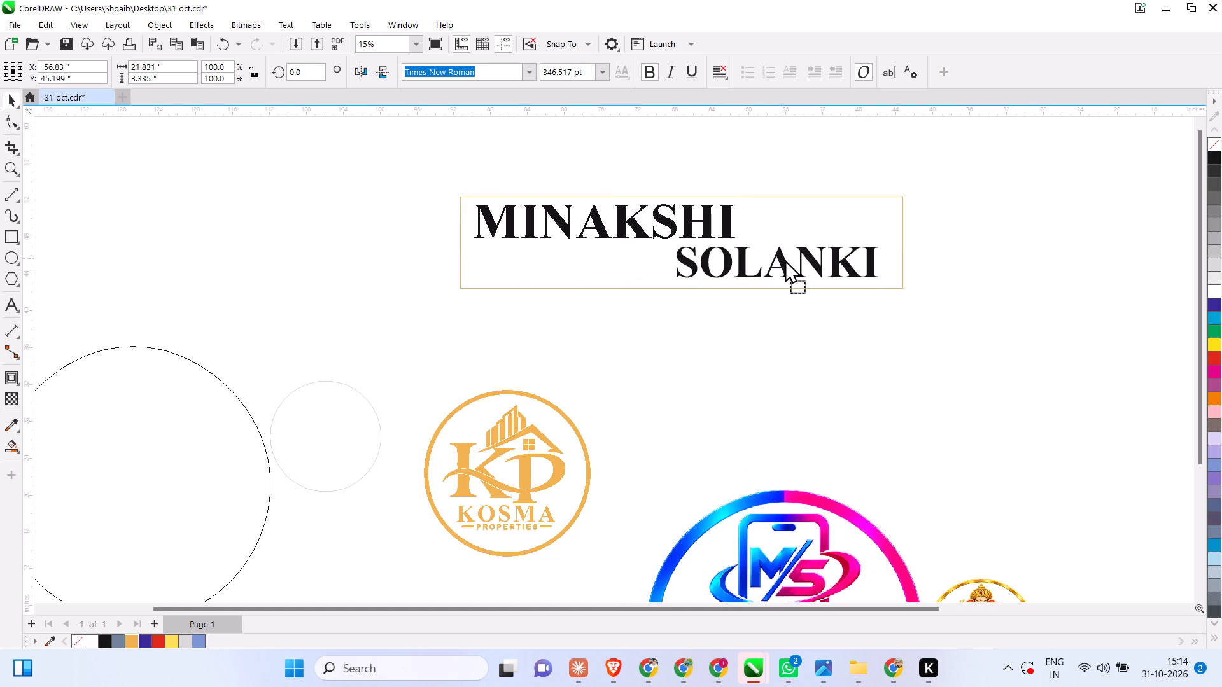
drag(785, 259, 792, 260)
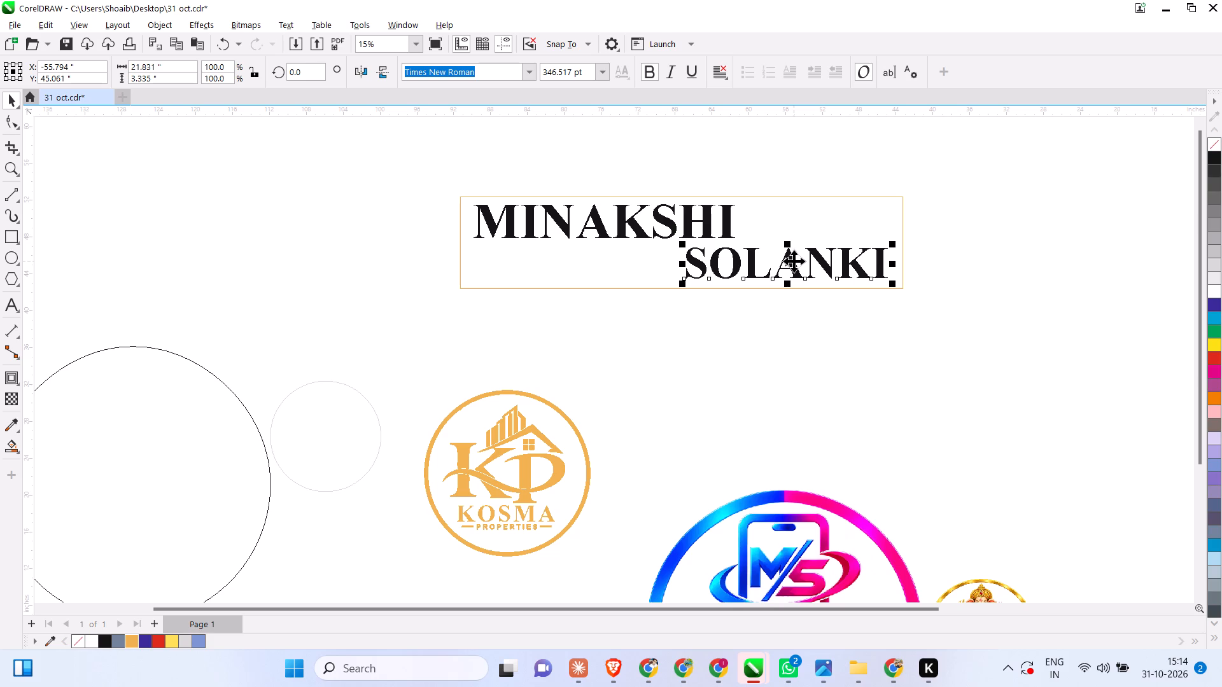
Move the surname left beneath the first name, so that it ends slightly past the first name's last letter.
scroll(781, 266, down, 1)
scroll(781, 266, up, 7)
scroll(781, 266, down, 5)
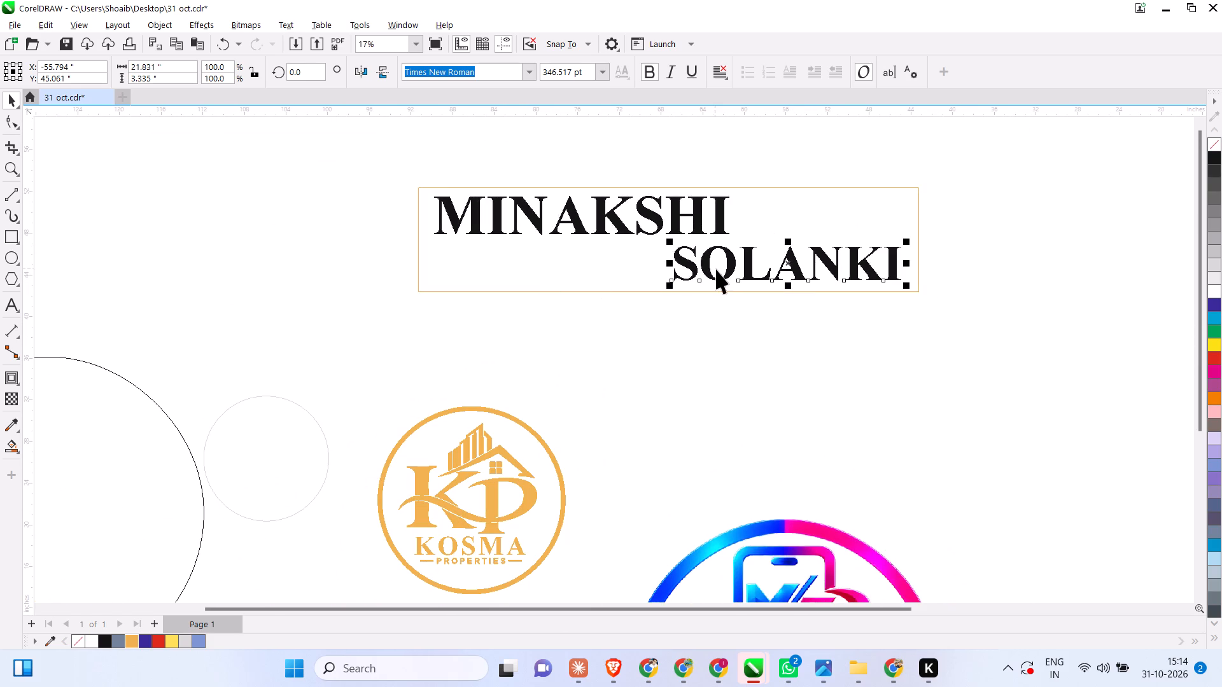
scroll(685, 261, up, 3)
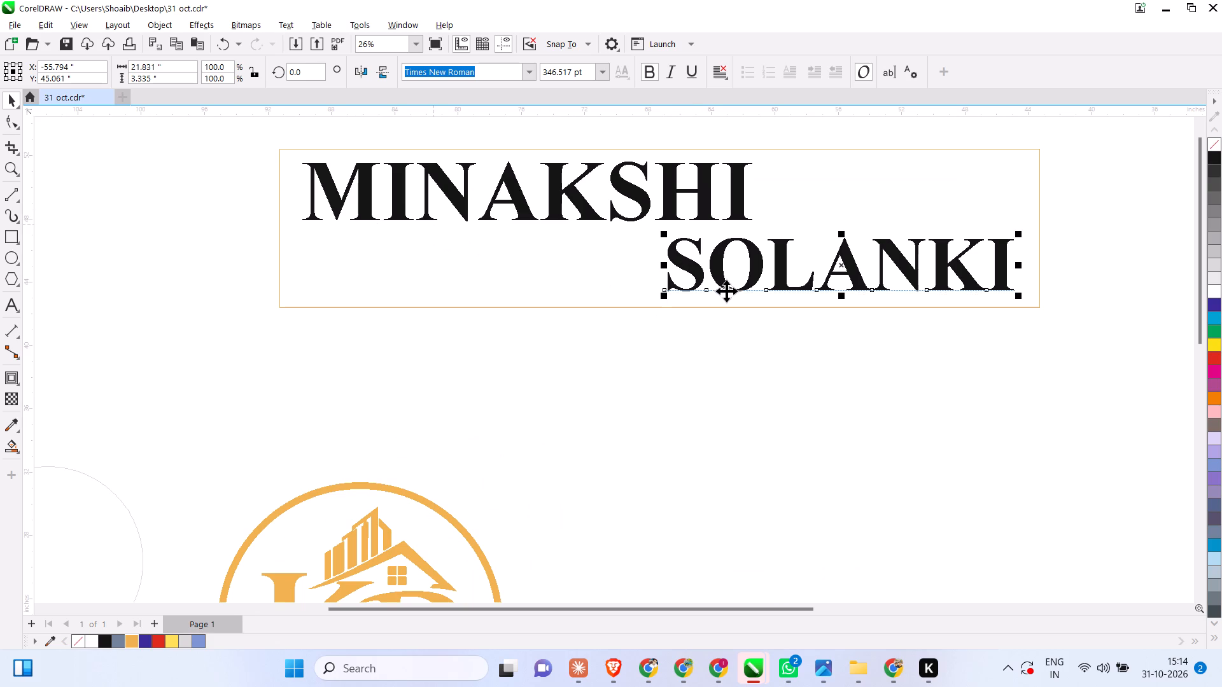
drag(718, 277, 486, 268)
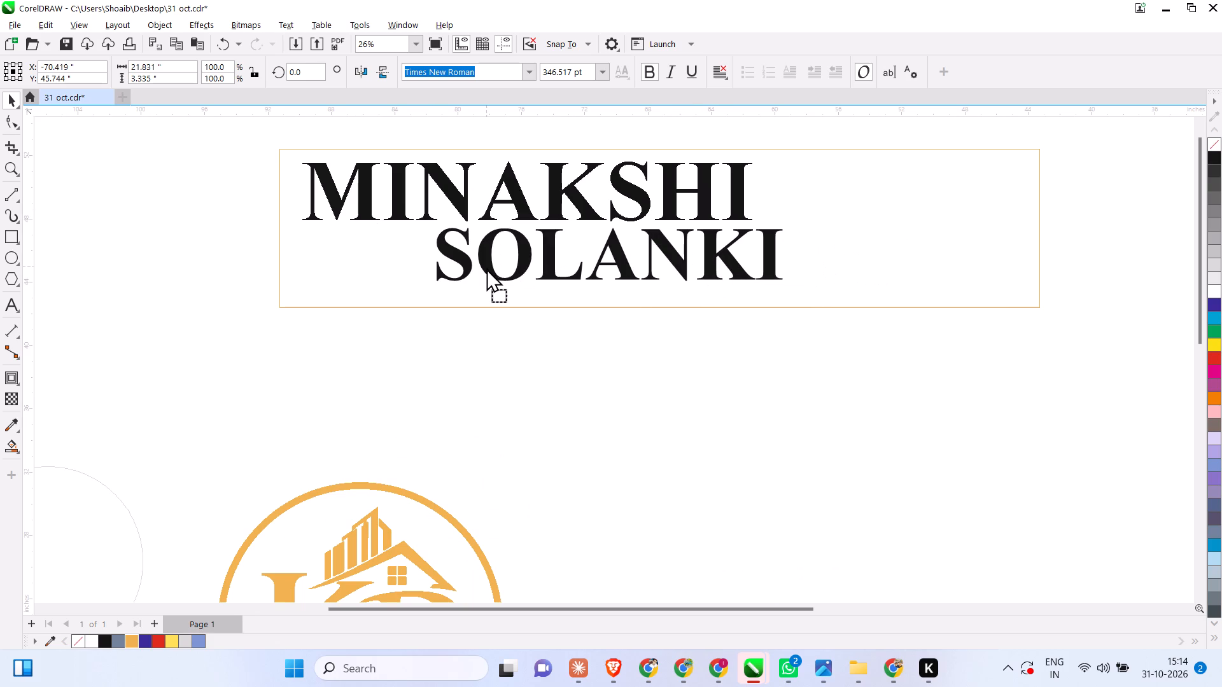
drag(486, 268, 488, 273)
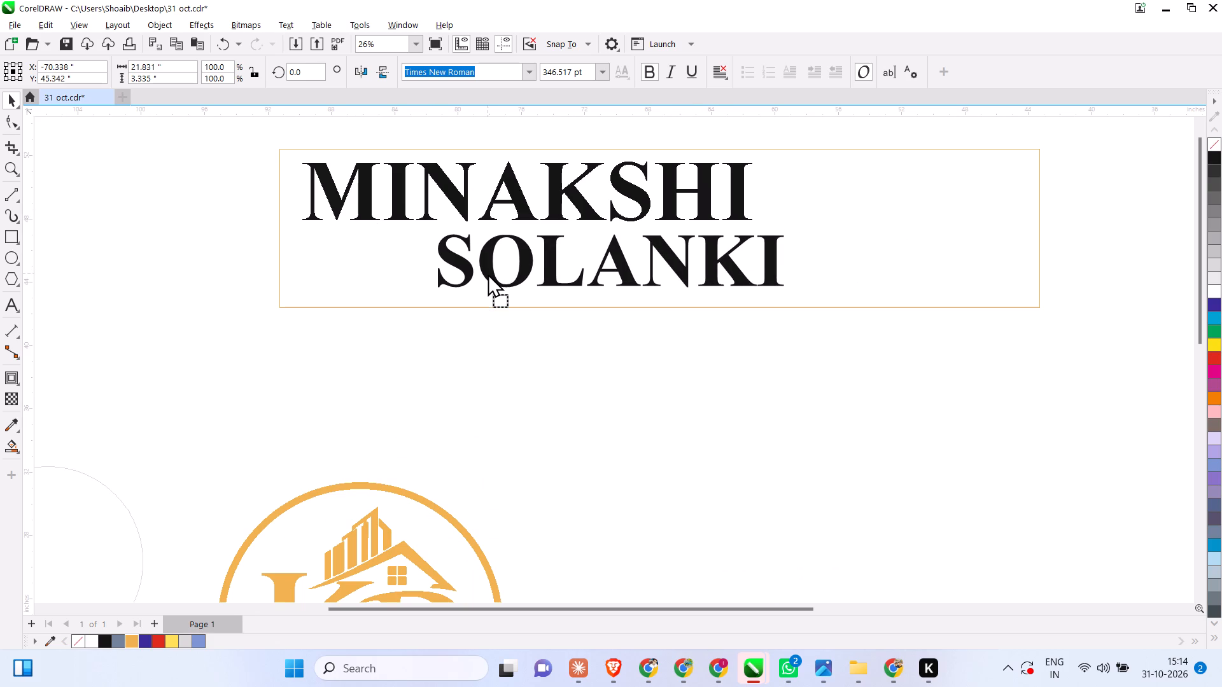
drag(488, 273, 491, 275)
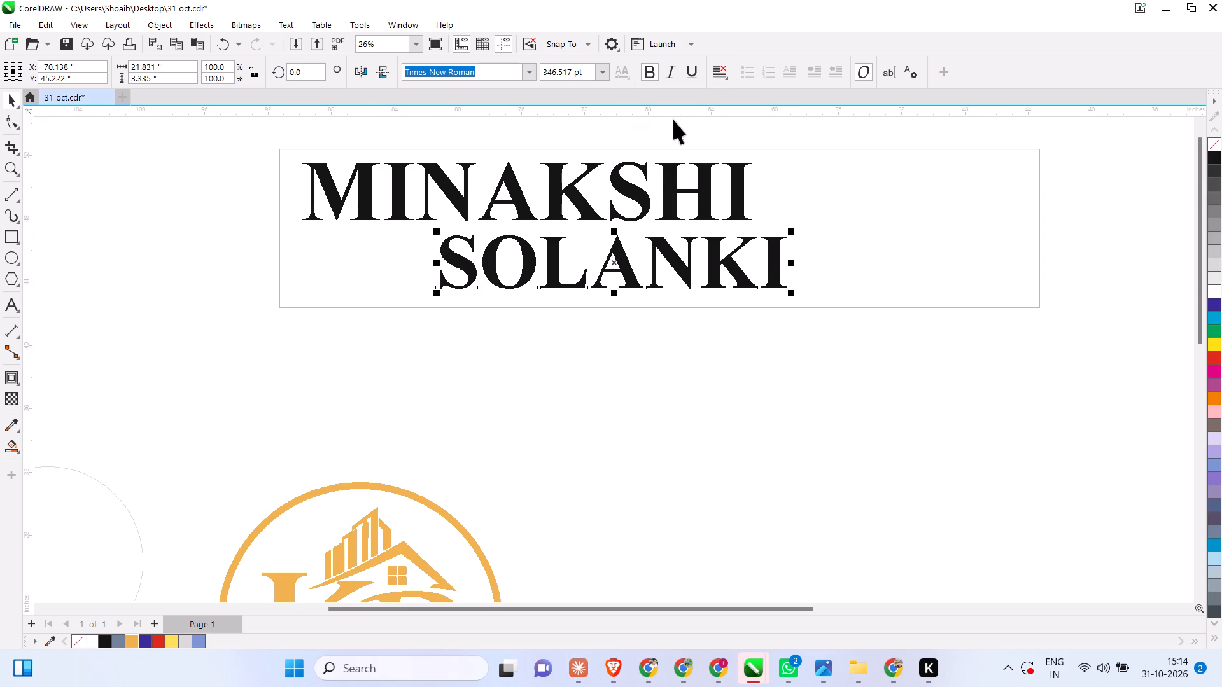
Narrow the outlined rectangle from its right side to about 32.8 inches wide, ending just past the surname.
scroll(831, 256, down, 2)
scroll(759, 209, up, 6)
scroll(524, 295, down, 3)
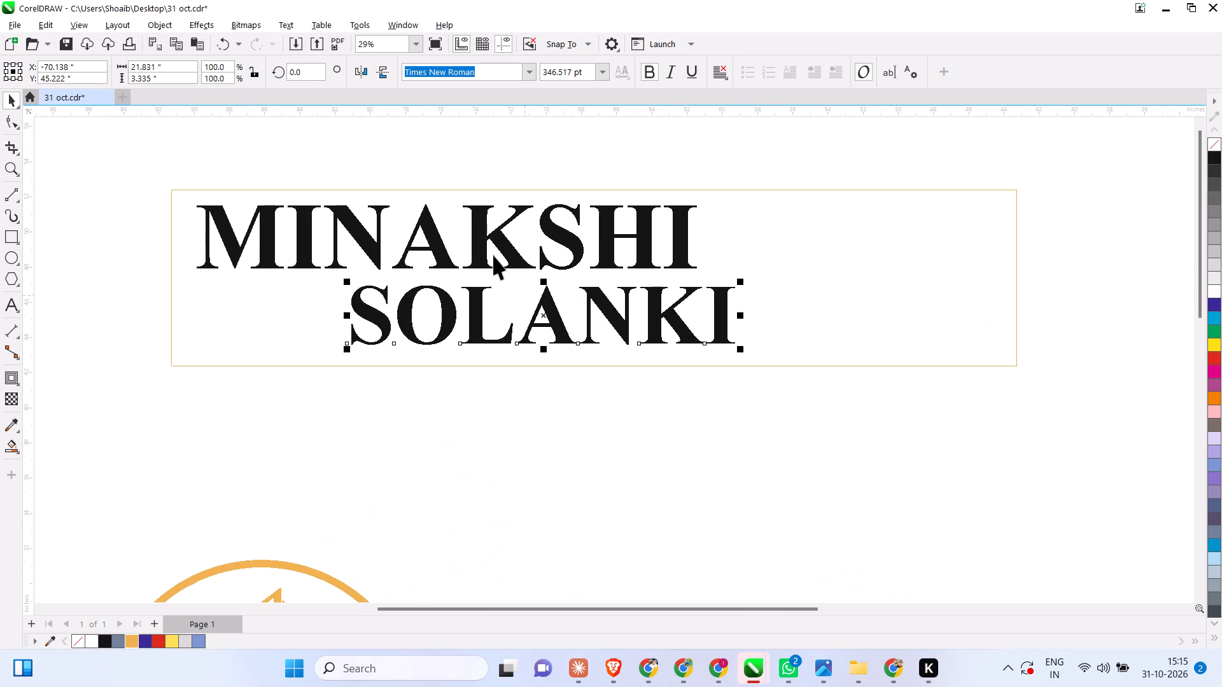
click(488, 244)
drag(120, 164, 817, 373)
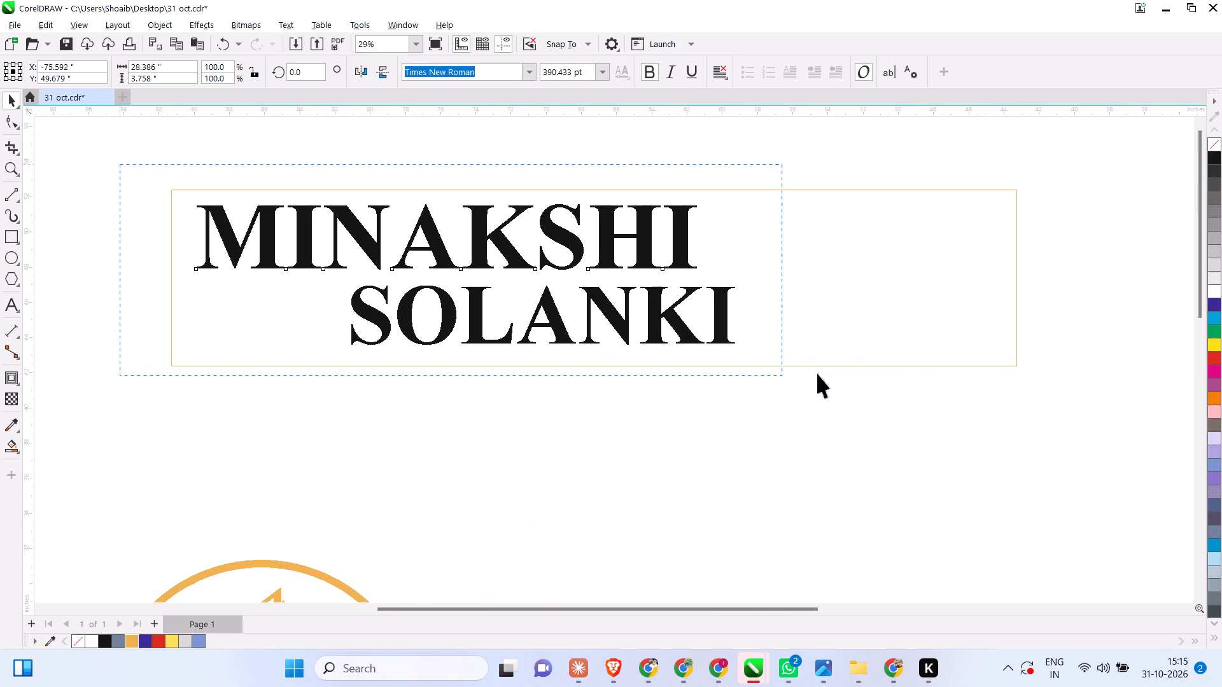
drag(817, 373, 1047, 384)
click(1065, 267)
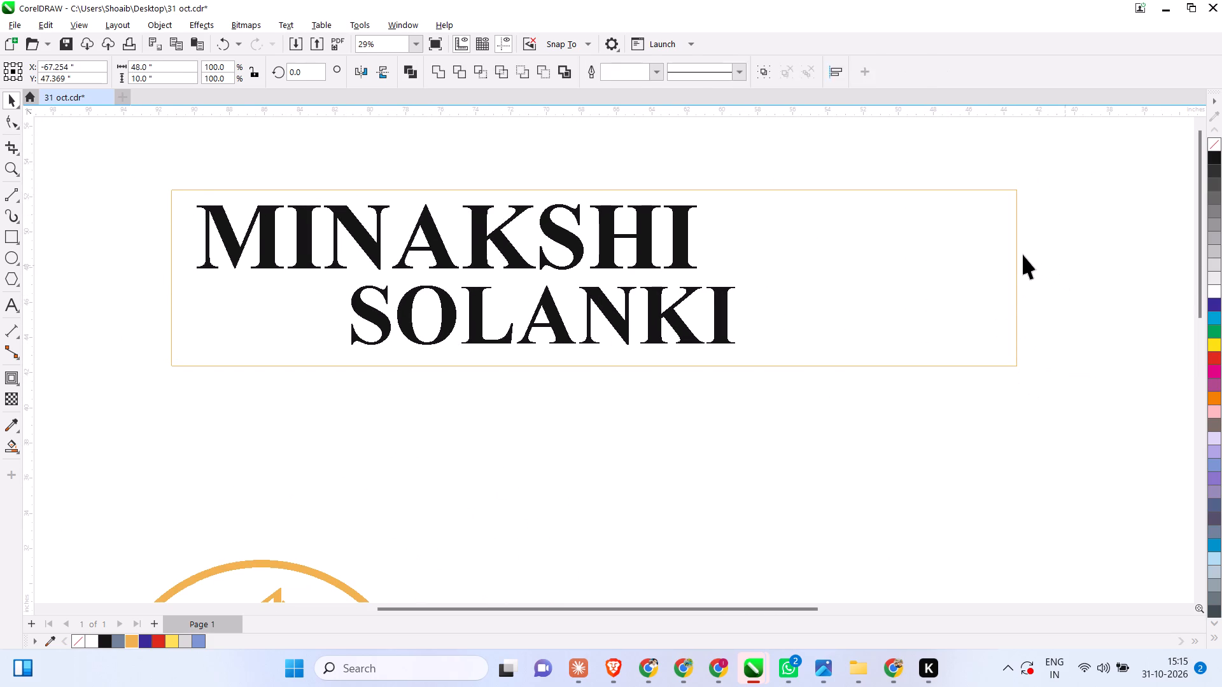
click(1016, 249)
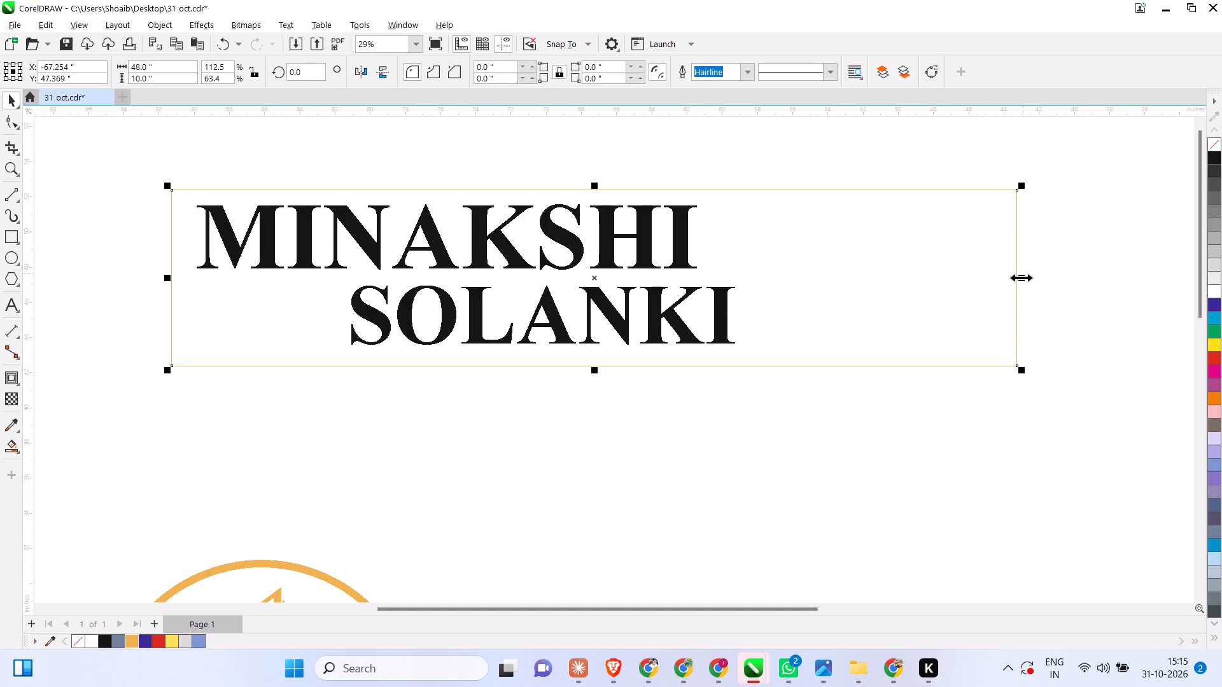
drag(1021, 277, 754, 291)
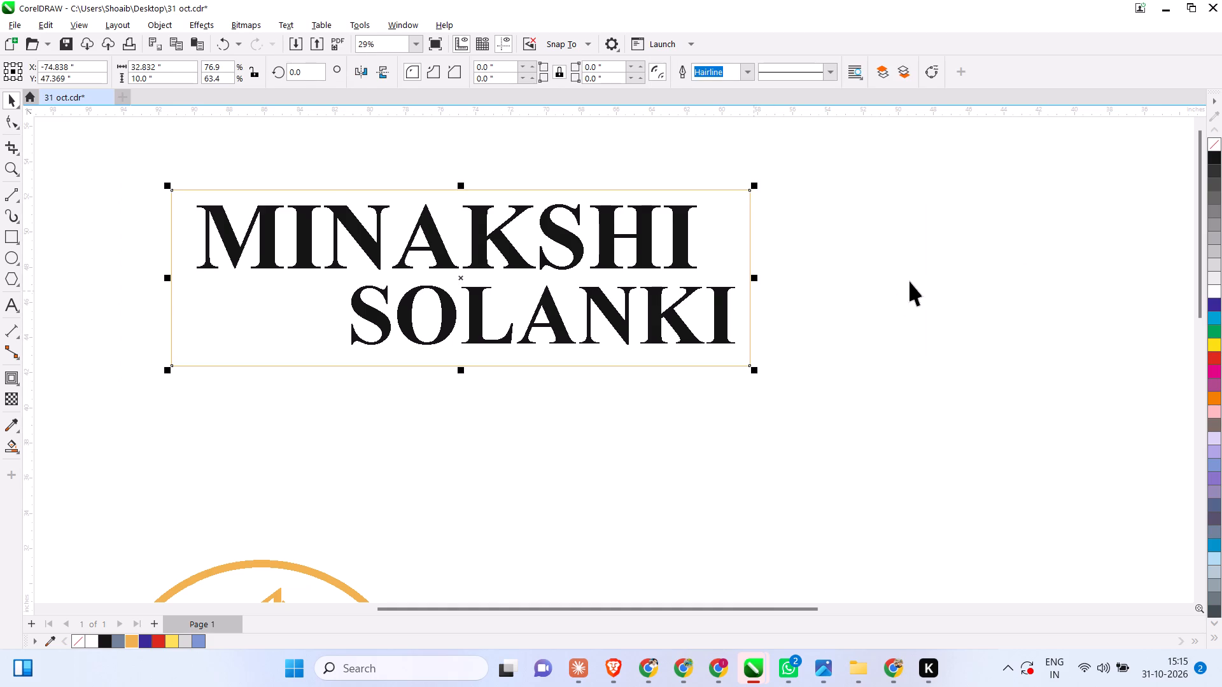
click(909, 281)
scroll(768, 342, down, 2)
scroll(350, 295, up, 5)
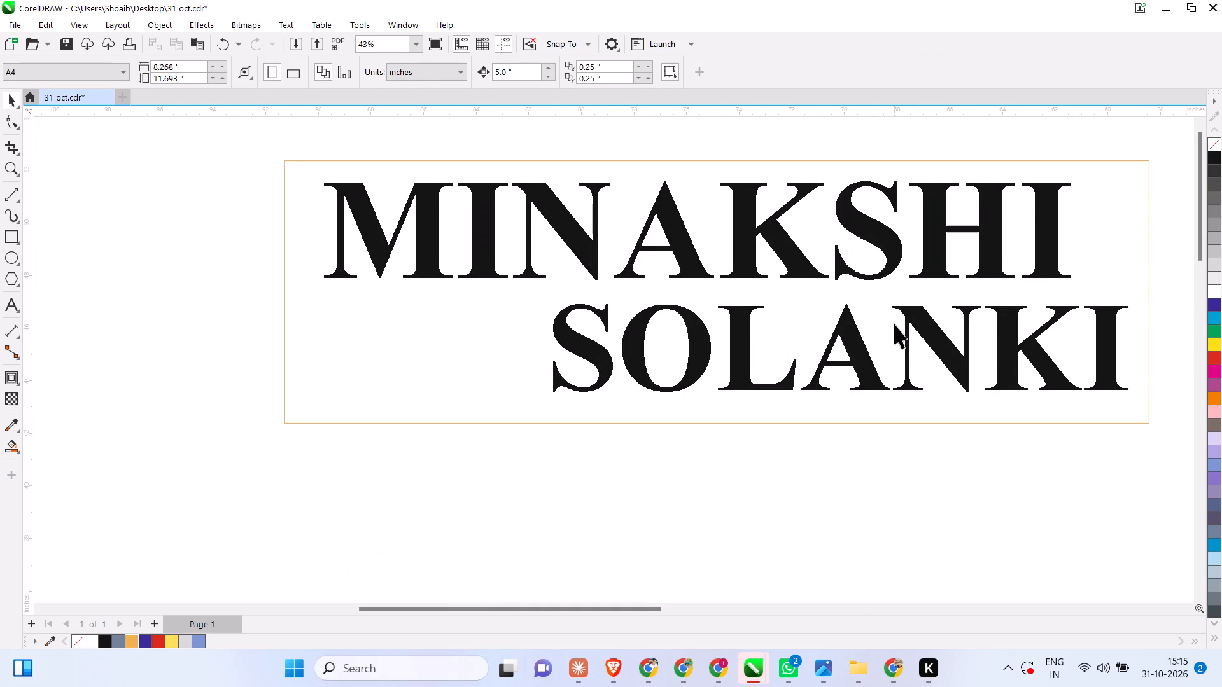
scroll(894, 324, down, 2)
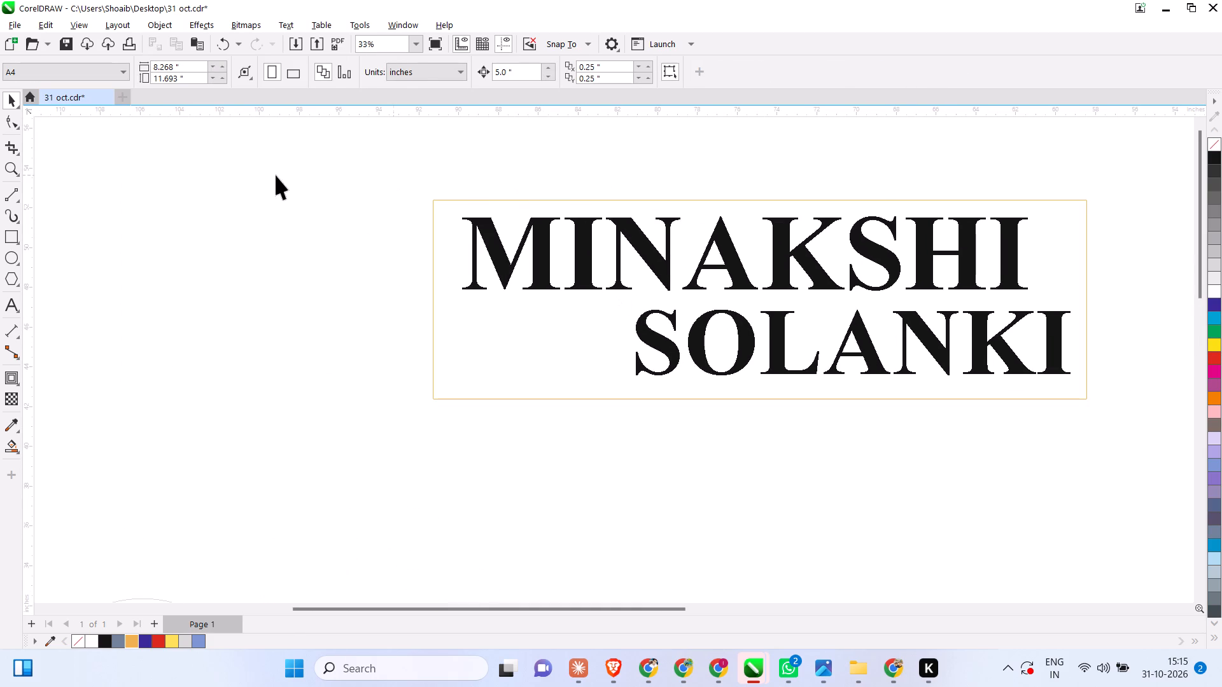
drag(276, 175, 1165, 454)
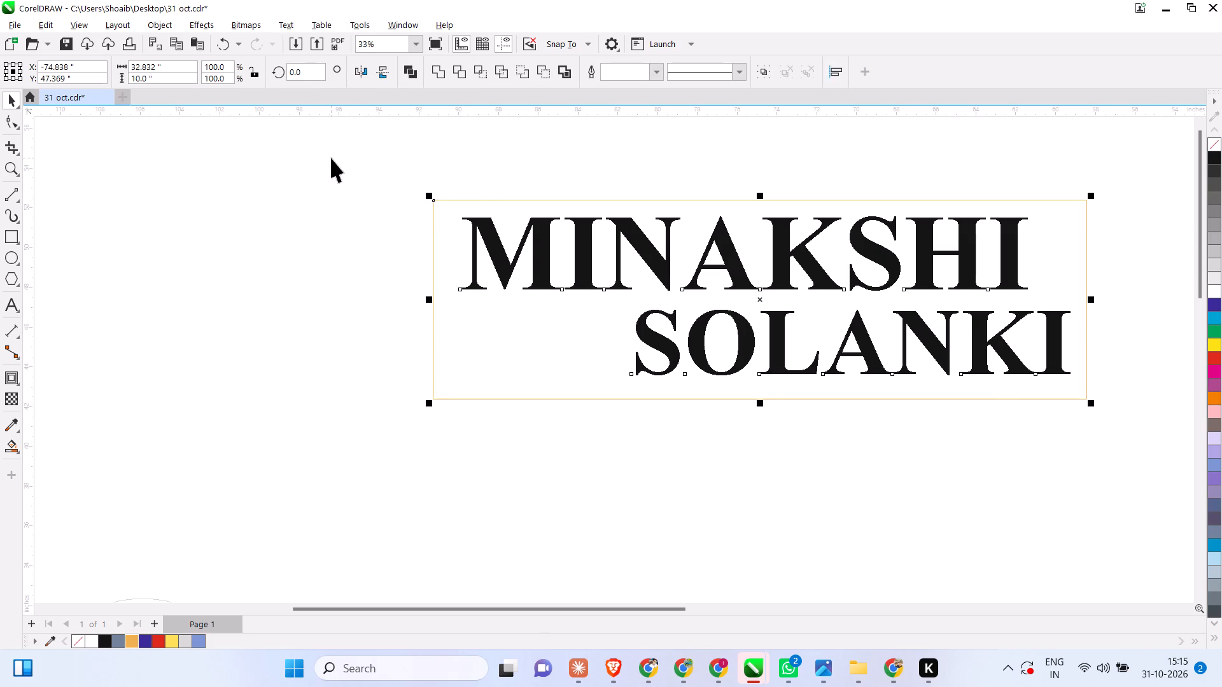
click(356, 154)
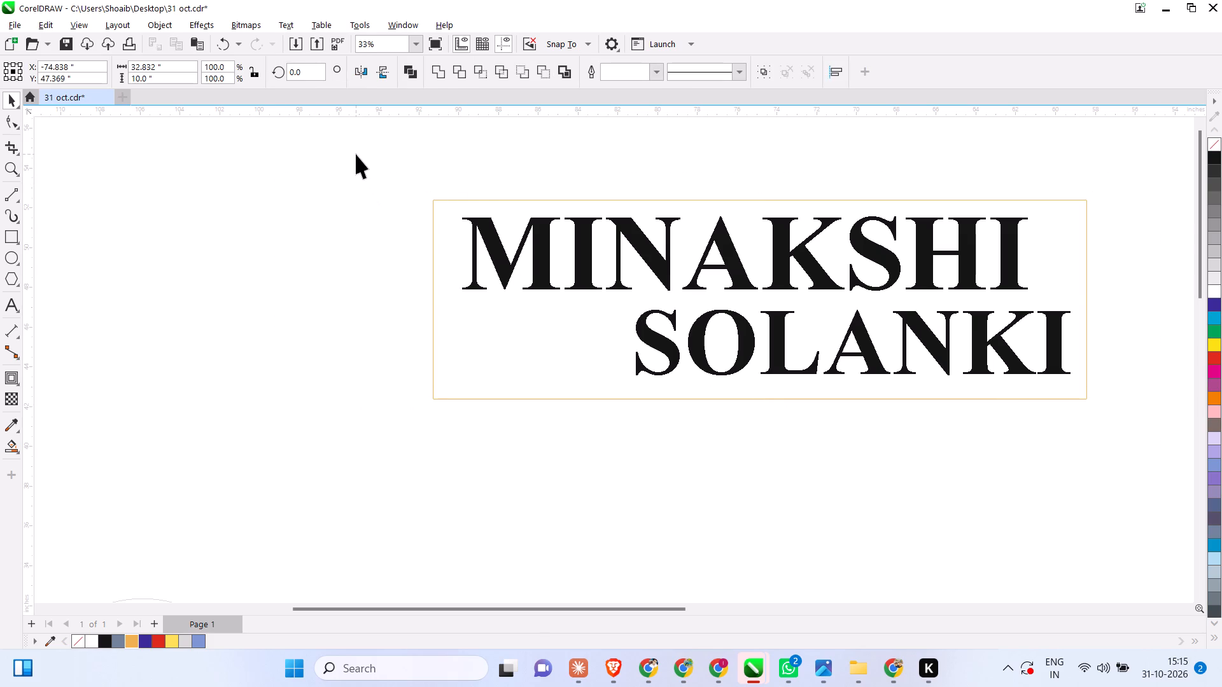
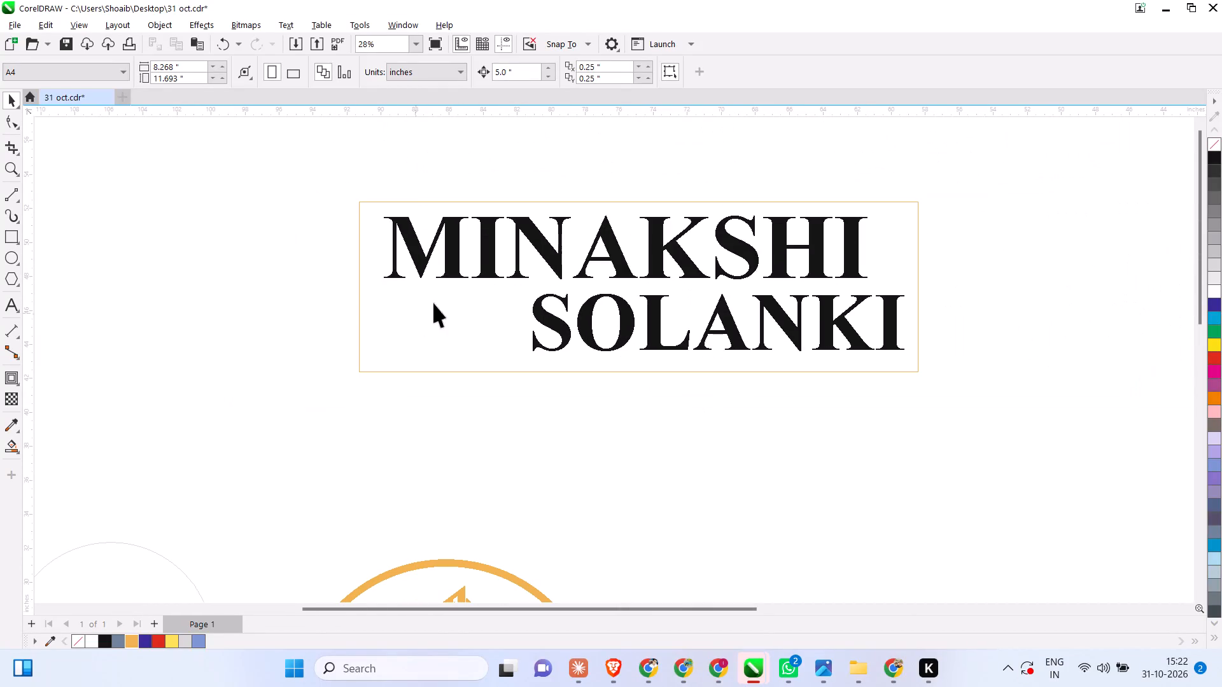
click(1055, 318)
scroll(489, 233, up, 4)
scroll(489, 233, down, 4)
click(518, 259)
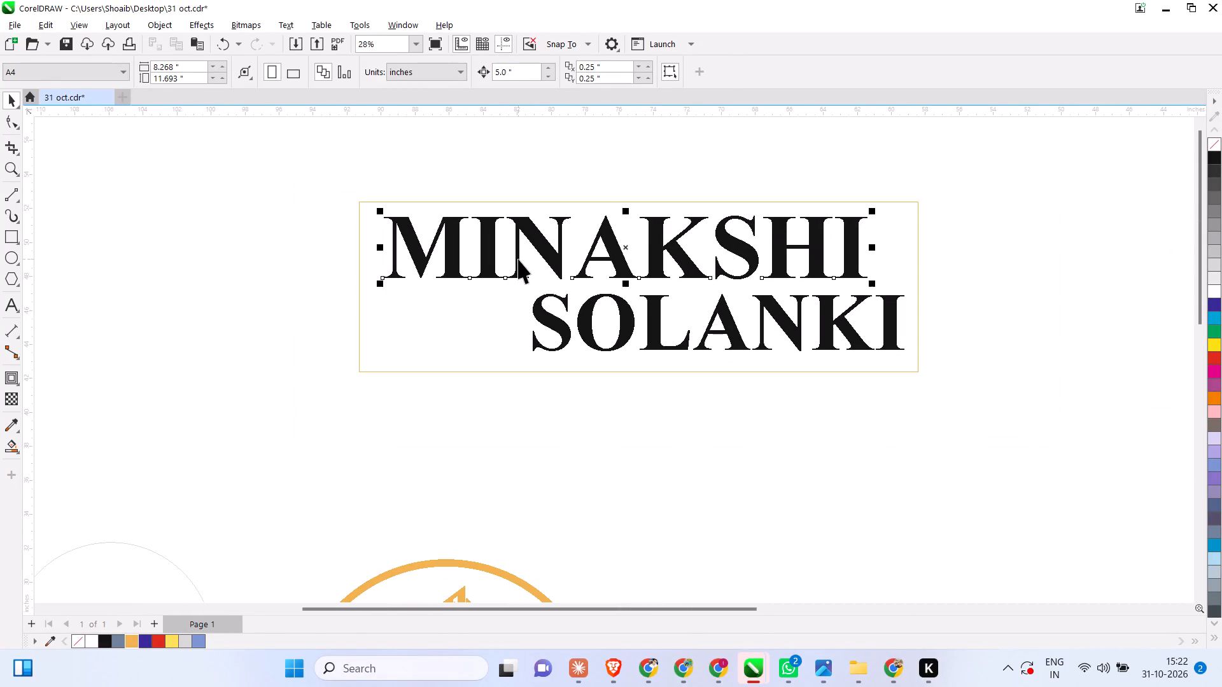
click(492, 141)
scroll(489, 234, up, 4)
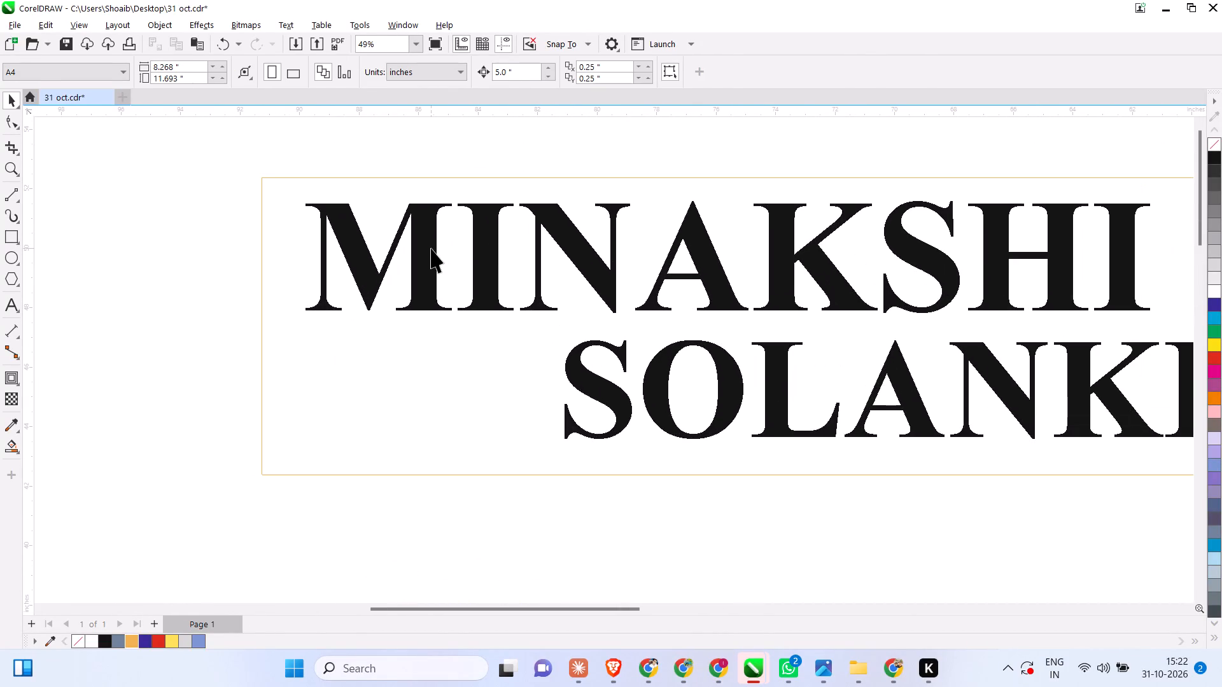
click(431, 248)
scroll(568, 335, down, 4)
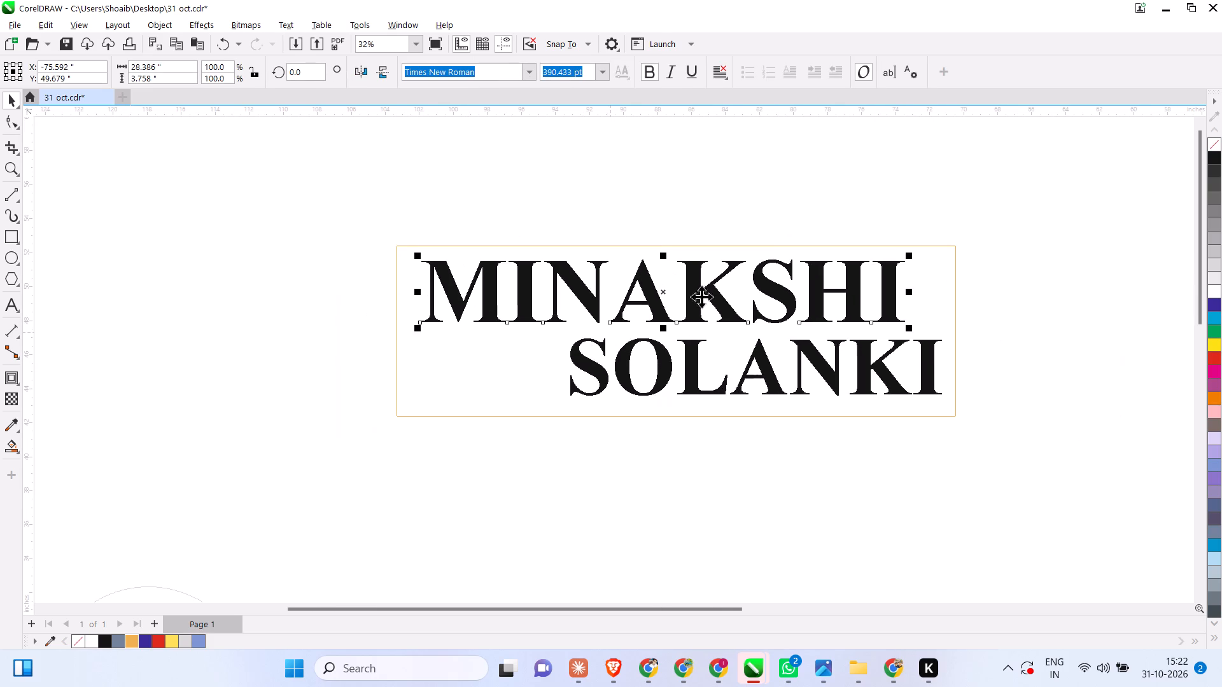
Delete the customer's two-line name sign together with its outlined rectangle.
scroll(852, 292, down, 3)
scroll(880, 408, down, 8)
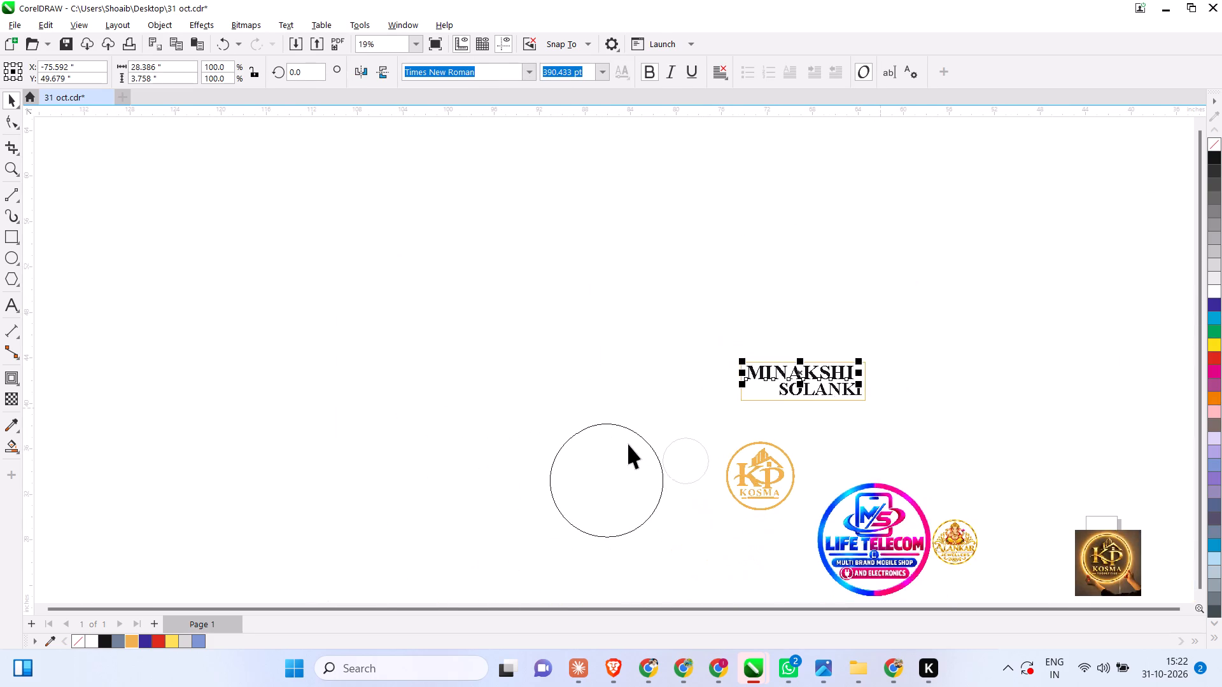
scroll(628, 444, up, 9)
scroll(422, 349, down, 3)
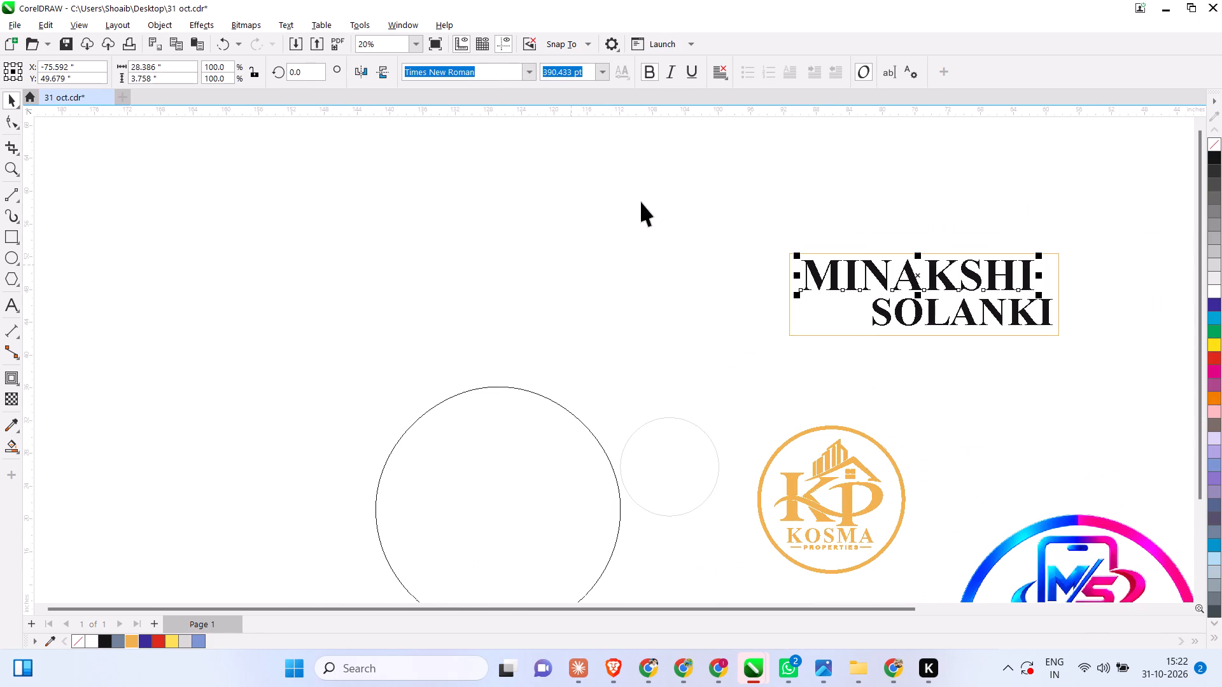
drag(647, 193, 1126, 366)
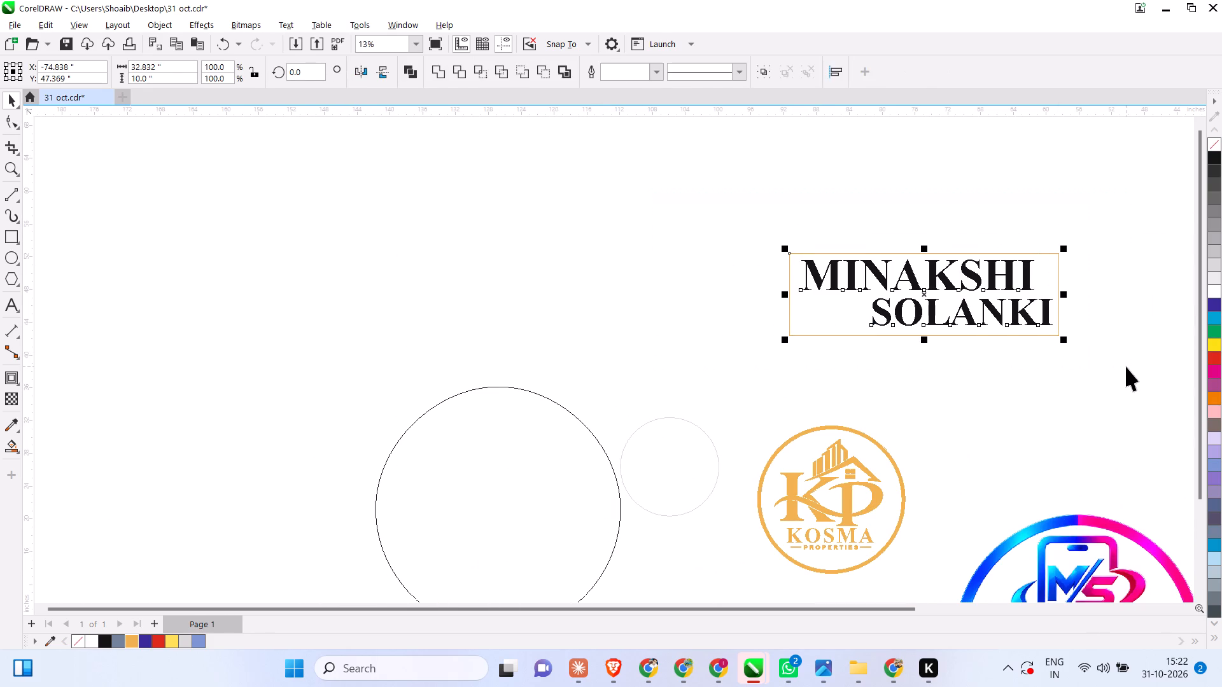
key(Delete)
Delete the glowing KP Kosma reference photo lying over the drawing page.
scroll(598, 429, down, 5)
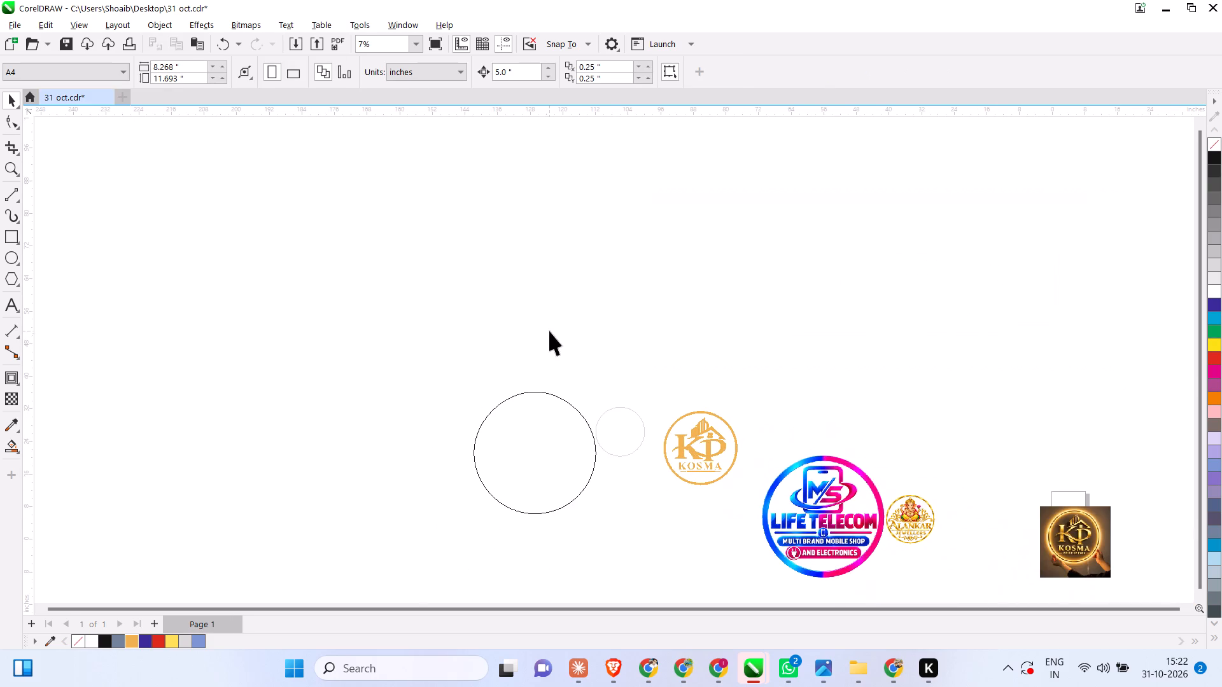
scroll(901, 434, up, 2)
scroll(633, 323, down, 4)
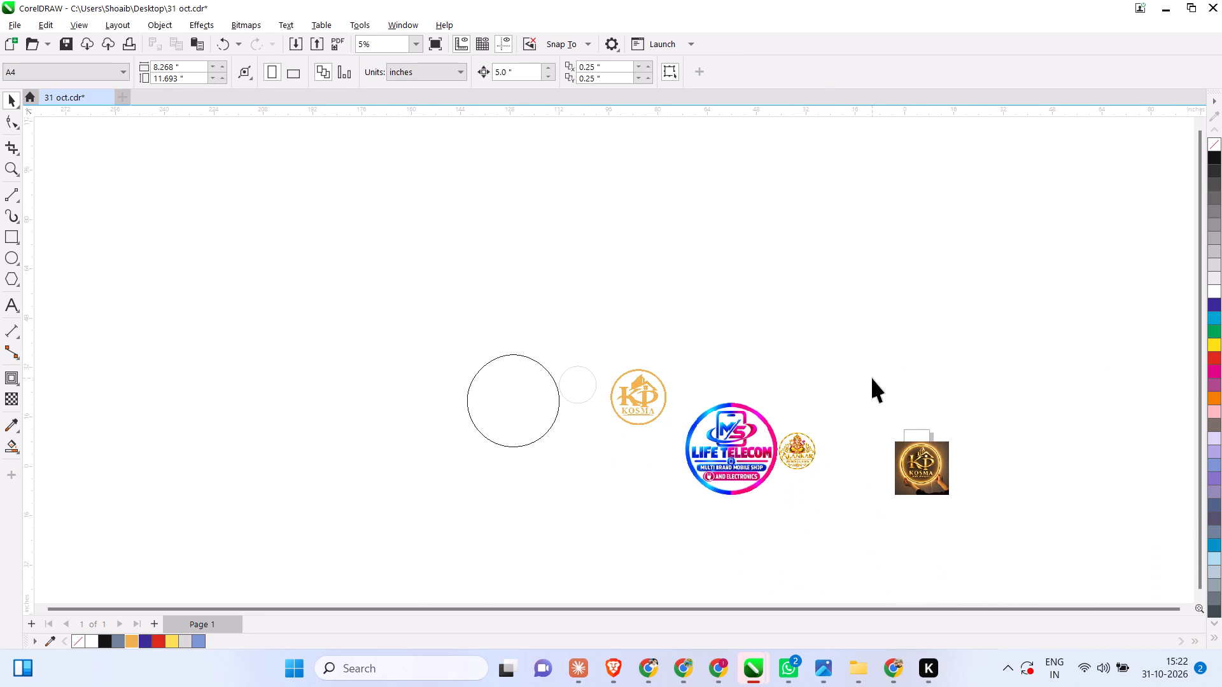
drag(872, 378, 1018, 543)
key(Delete)
Save the changes to the 31 oct.cdr drawing.
scroll(830, 471, up, 5)
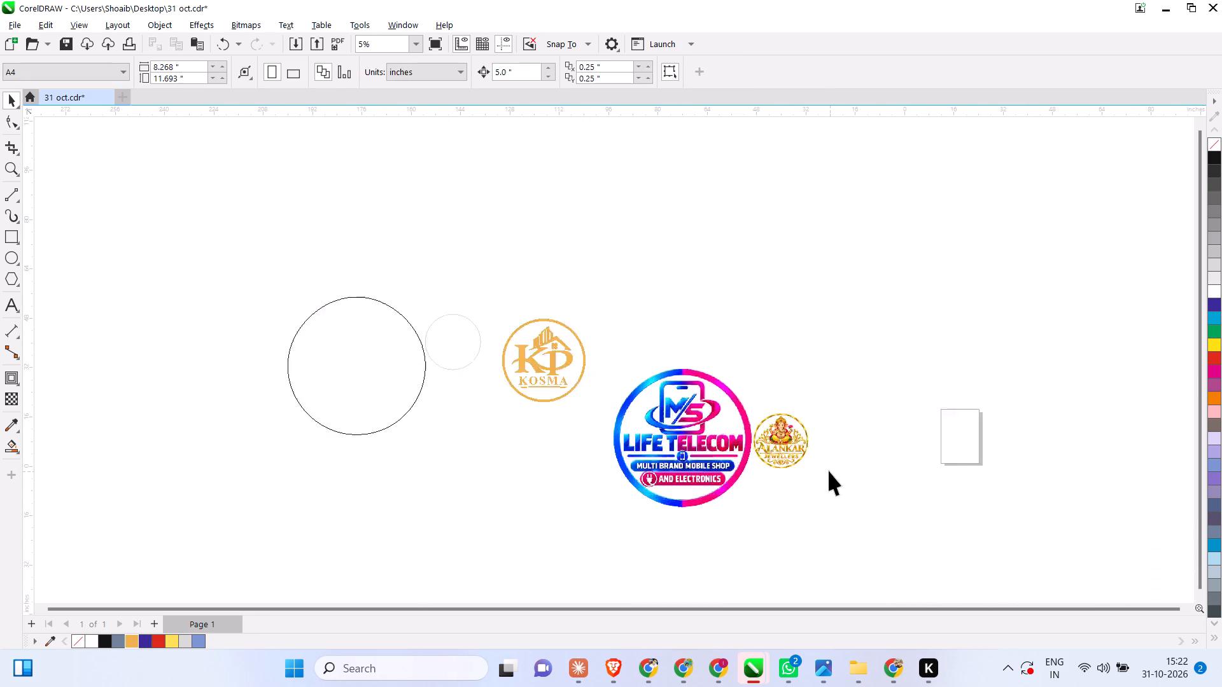
scroll(829, 471, up, 12)
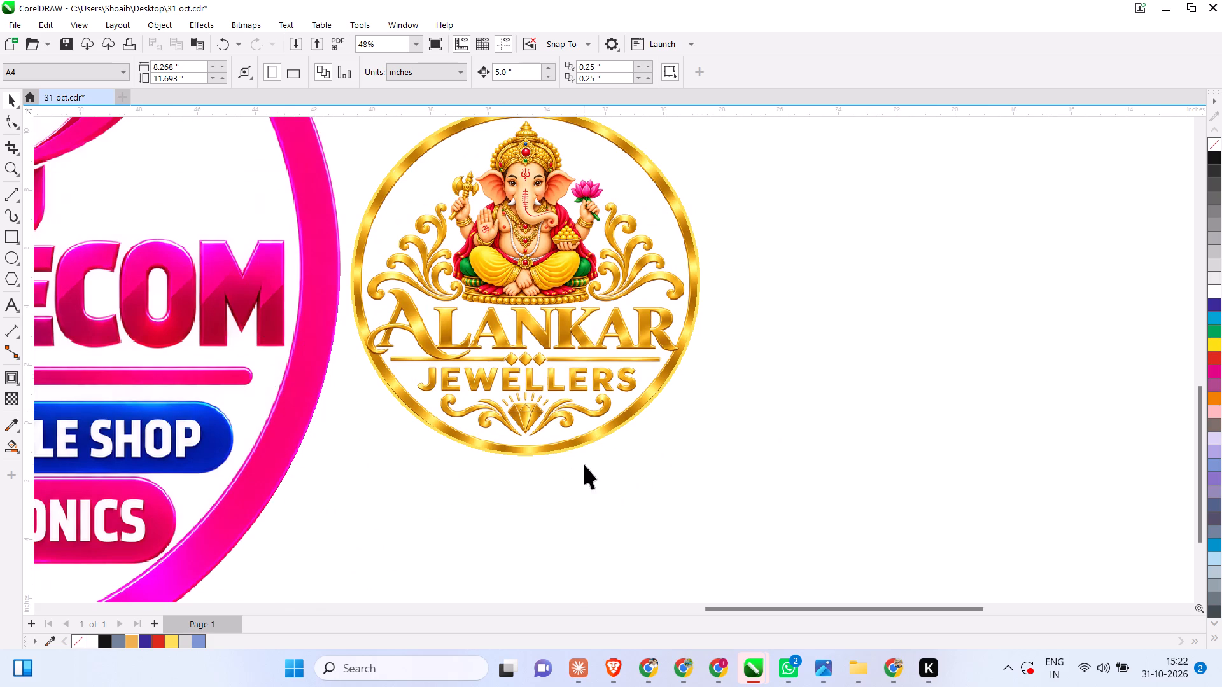
key(ctrl+s)
key(ctrl+s)
key(ctrl+s)
key(ctrl+s)
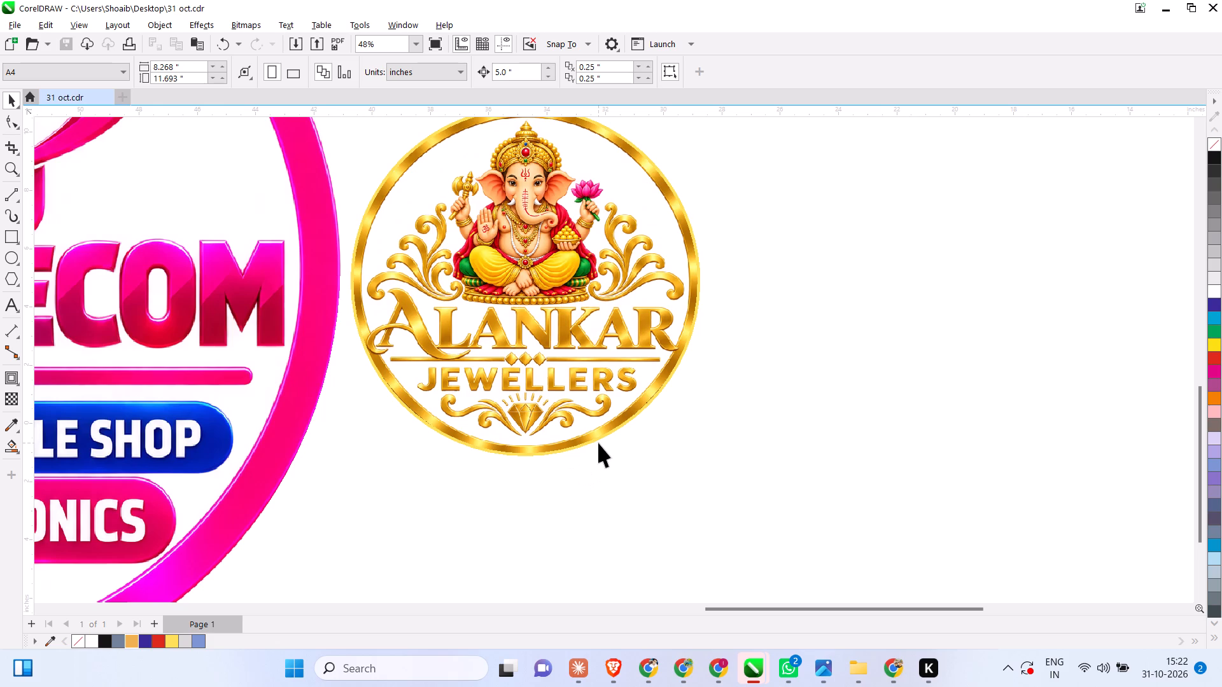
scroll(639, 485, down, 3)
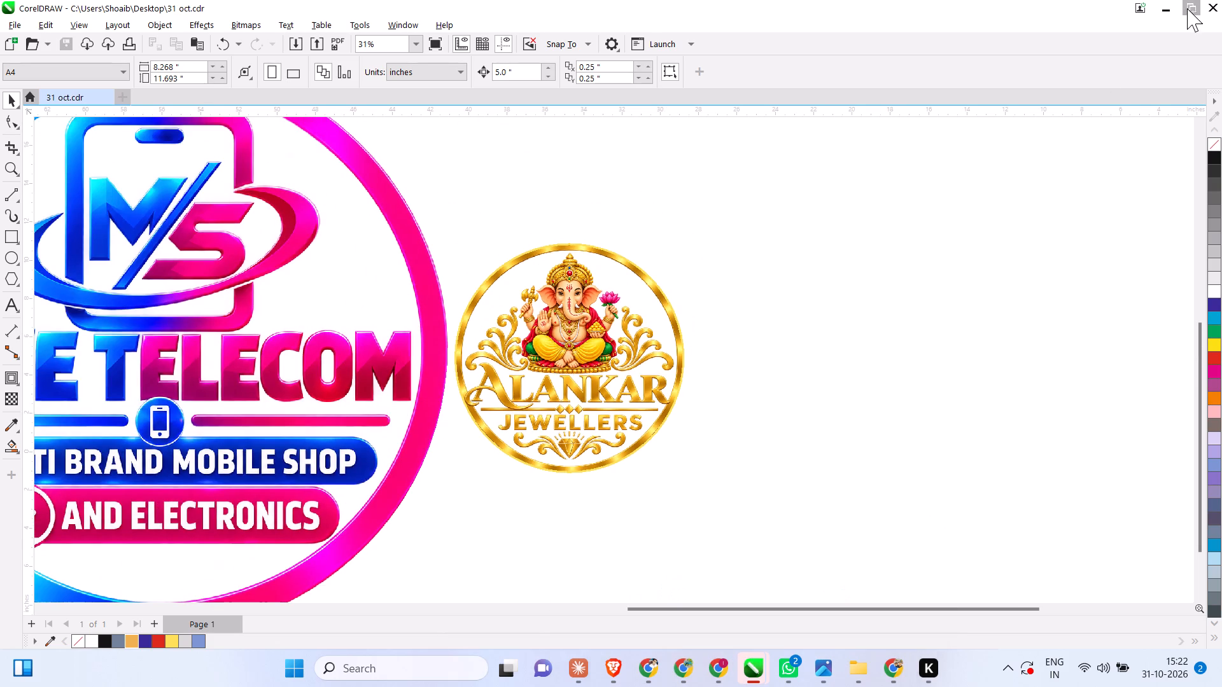